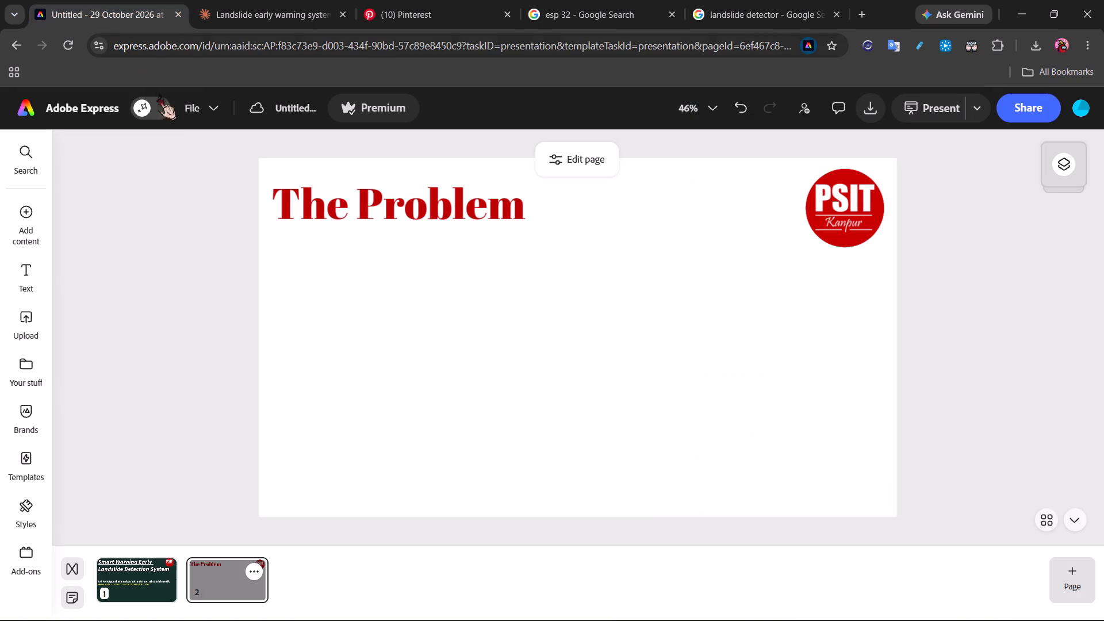
click(496, 330)
click(494, 334)
click(575, 170)
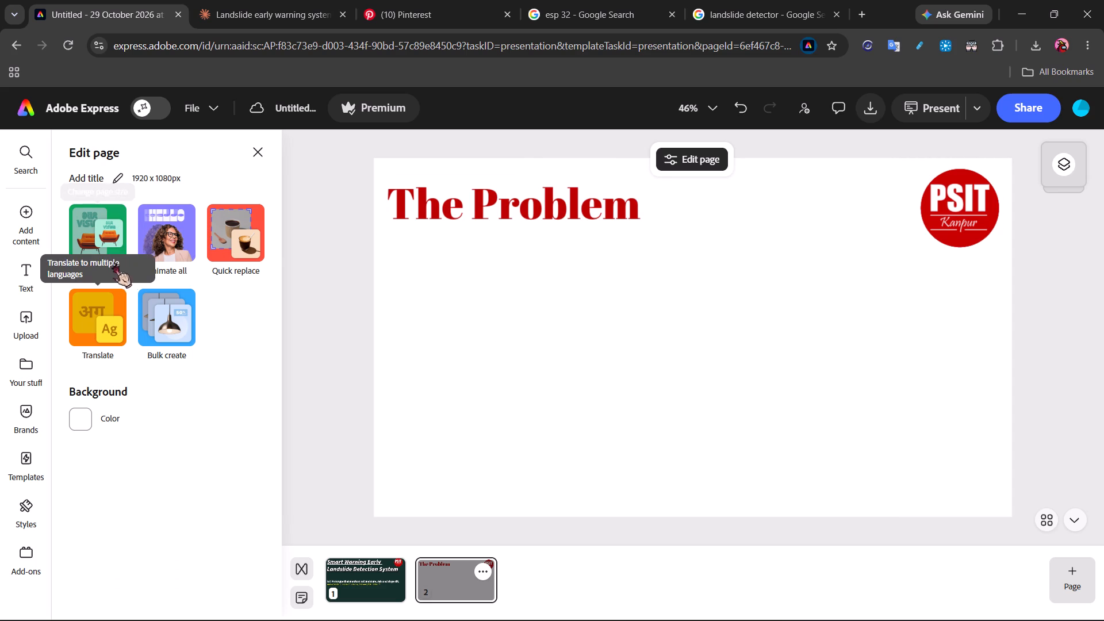
click(103, 228)
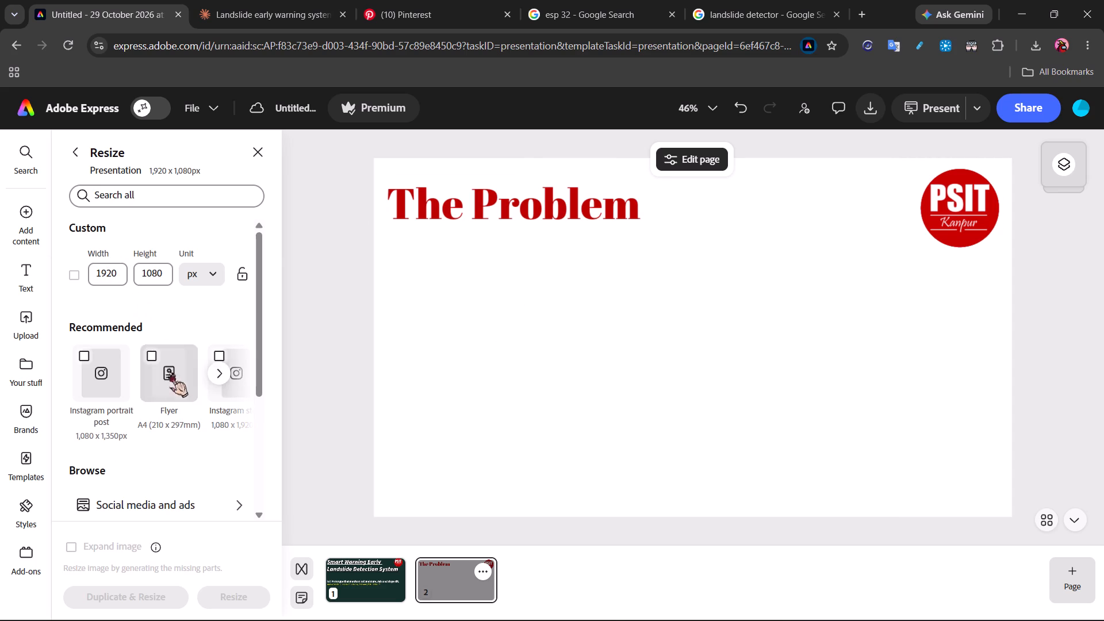
scroll(181, 462, down, 4)
scroll(200, 383, down, 4)
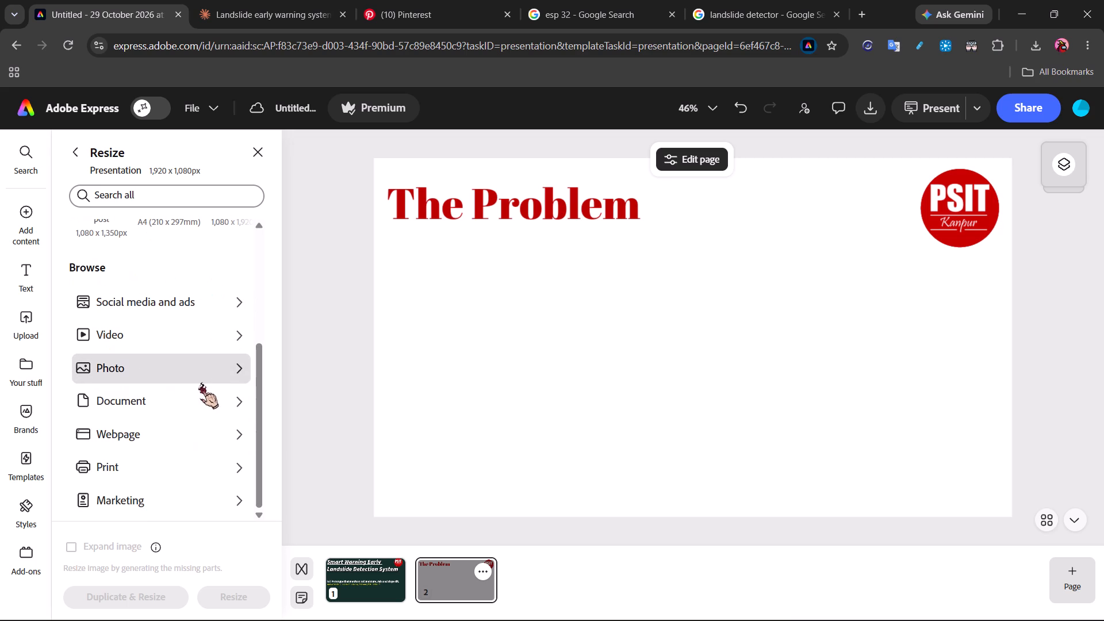
scroll(200, 383, down, 2)
click(258, 144)
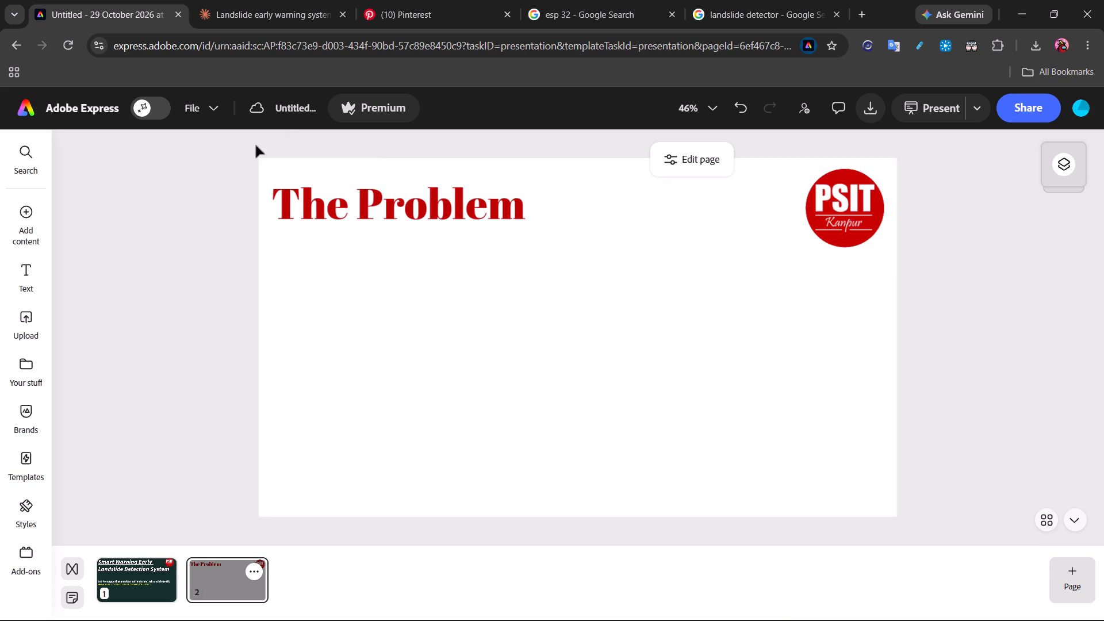
Look through the stored files, text templates and page settings for content suited to "The Problem" slide.
click(30, 373)
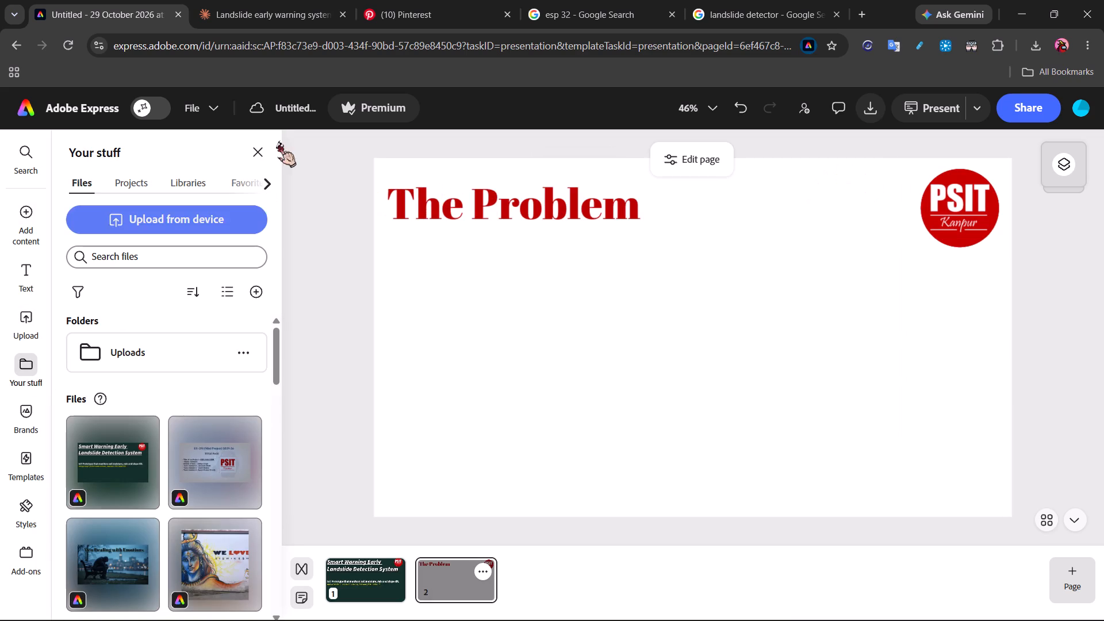
click(250, 151)
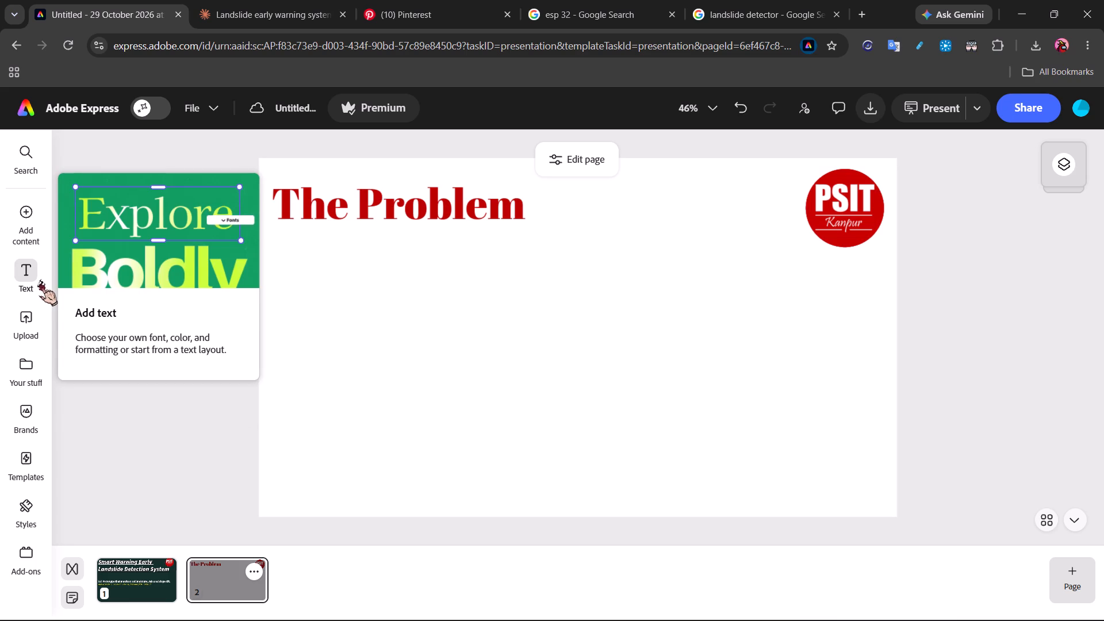
click(40, 283)
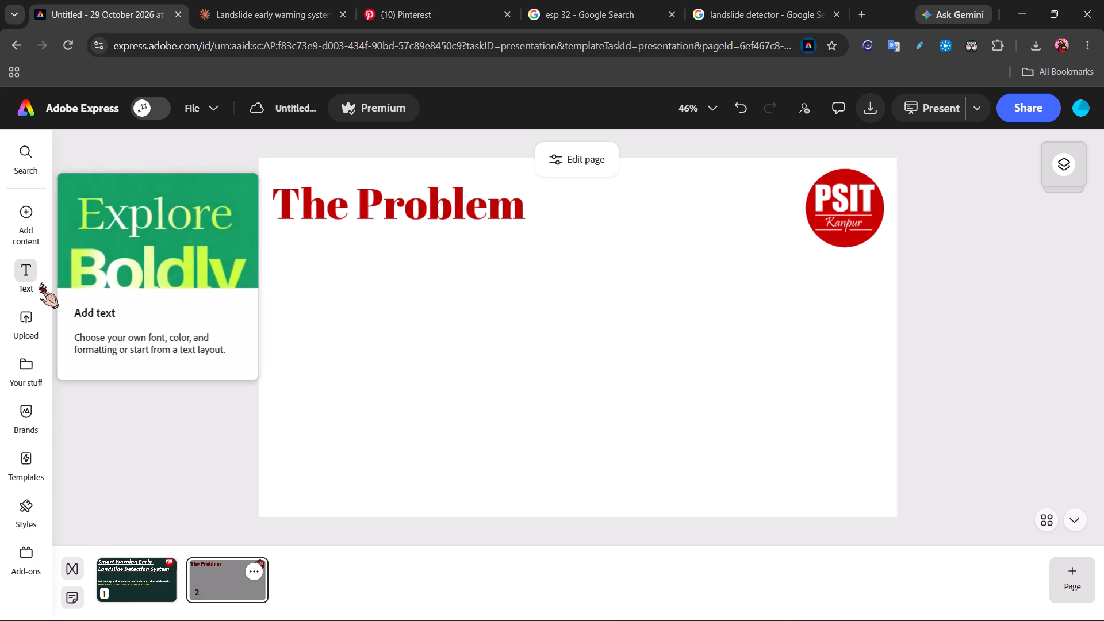
scroll(165, 375, down, 8)
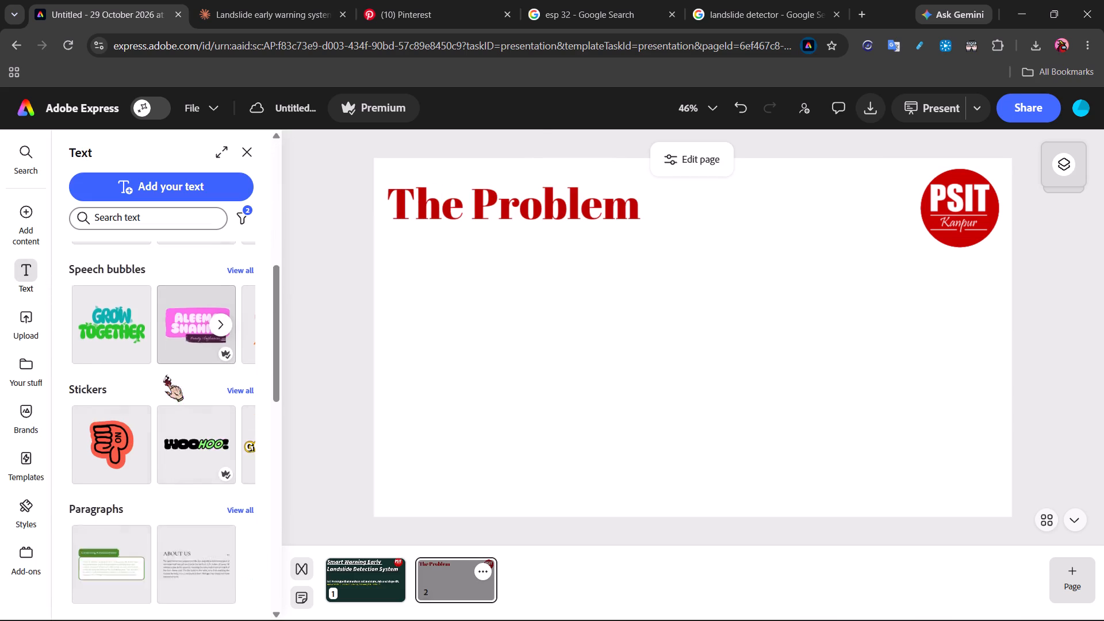
scroll(165, 375, down, 8)
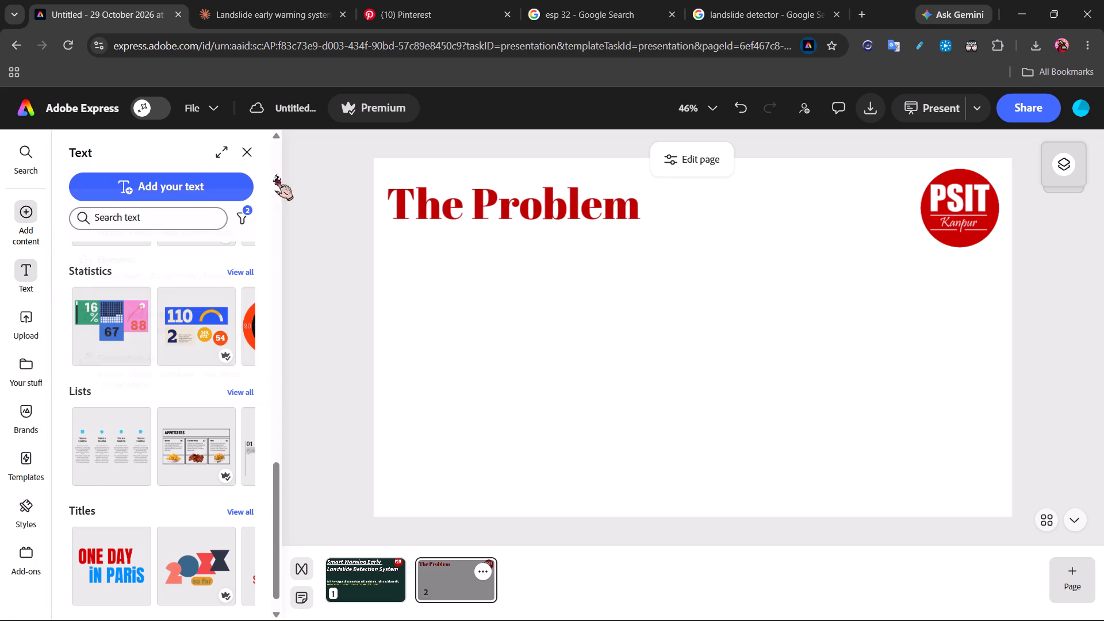
click(317, 183)
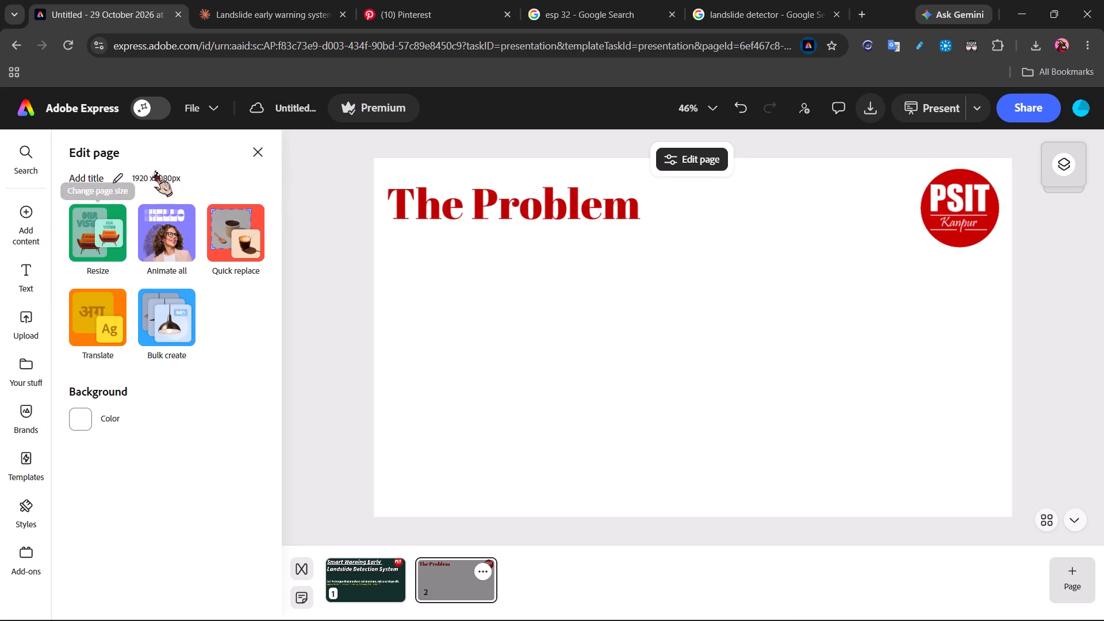
click(121, 179)
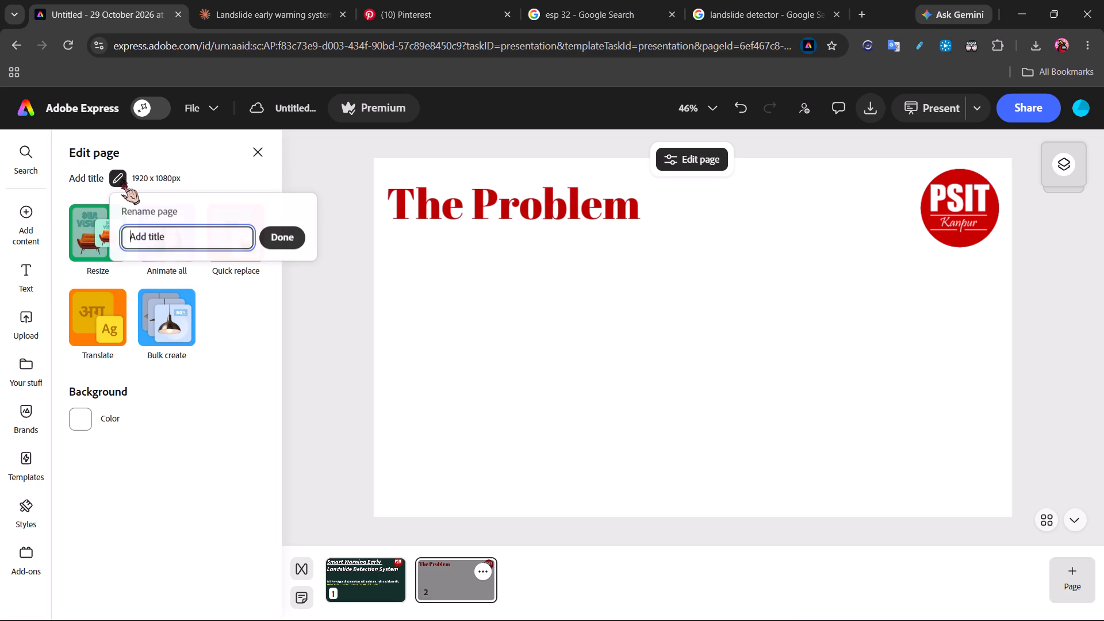
click(121, 179)
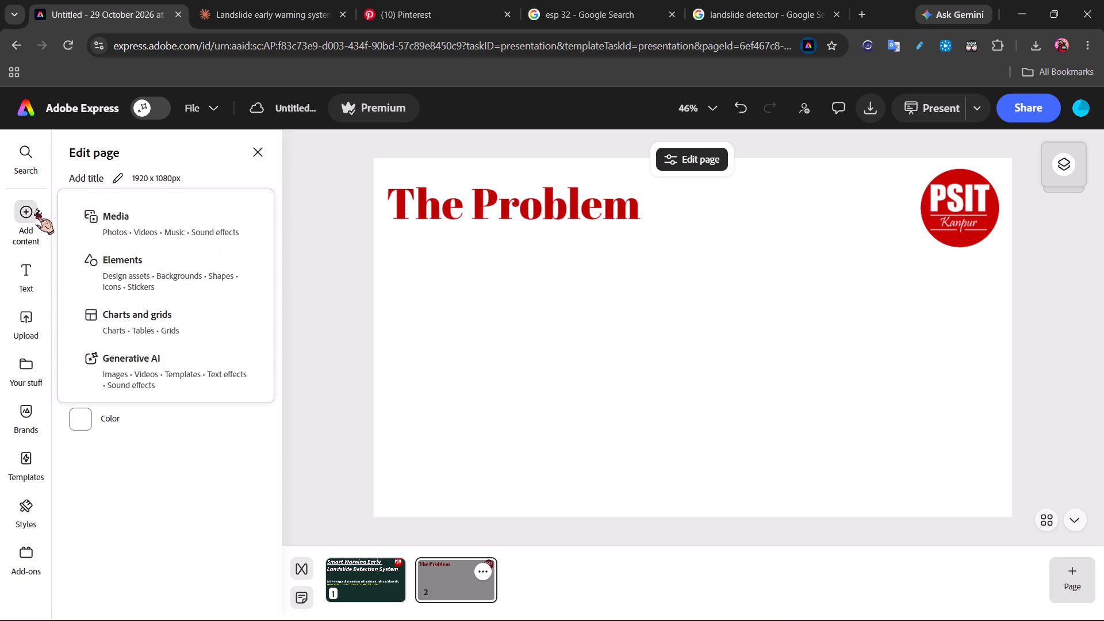
Browse the available charts, tables and grid layouts for a three-card arrangement for "The Problem" slide.
click(156, 315)
scroll(166, 436, down, 3)
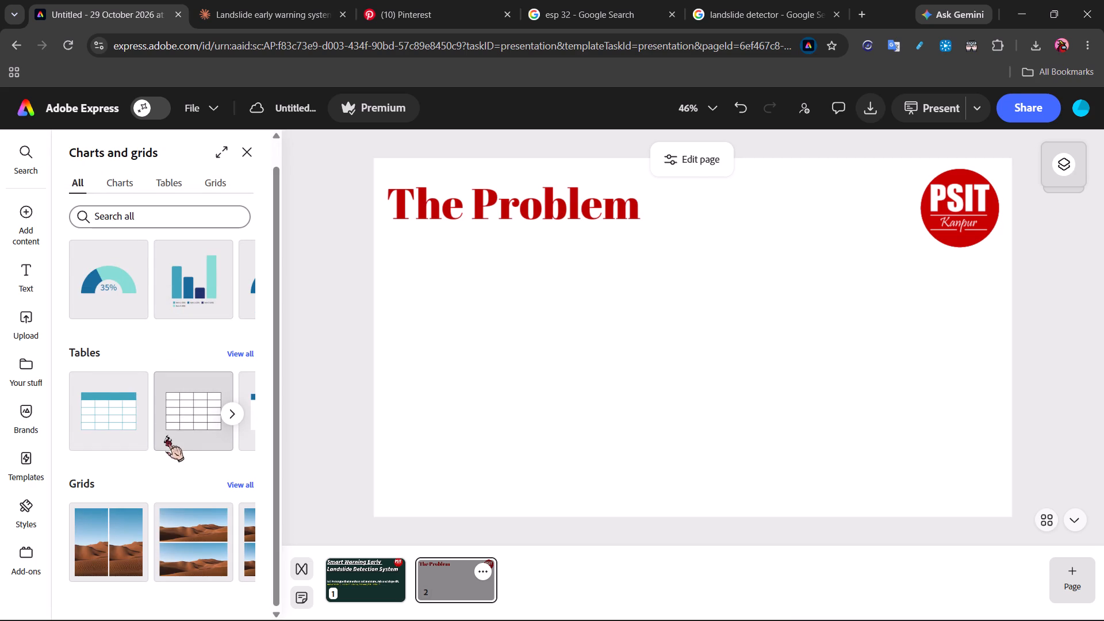
scroll(166, 436, up, 1)
click(230, 435)
click(230, 435)
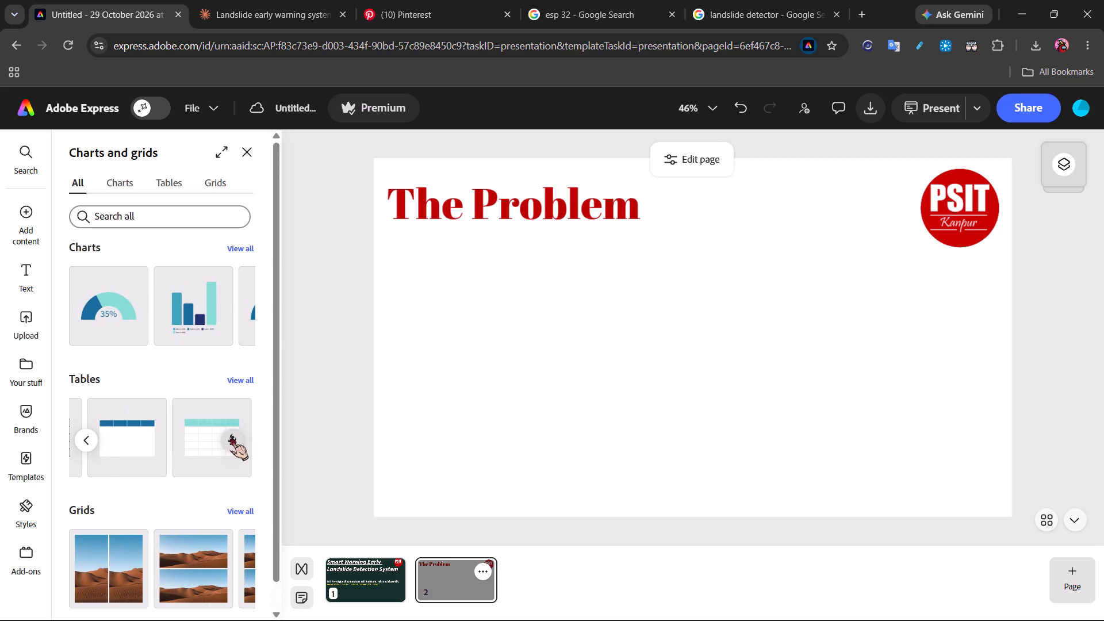
click(236, 559)
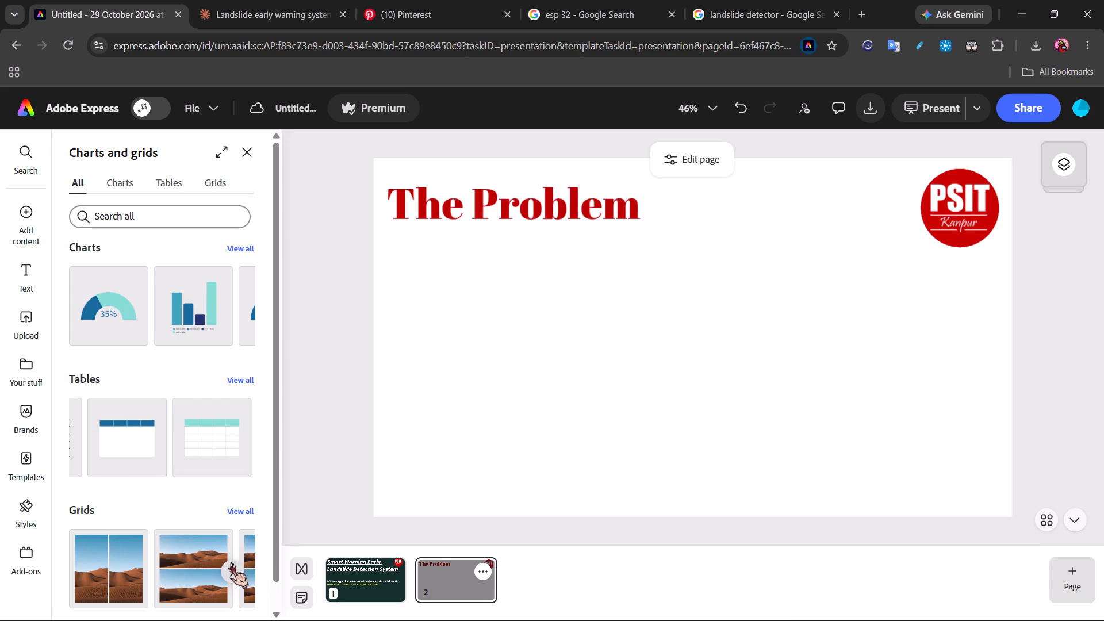
click(230, 562)
click(230, 562)
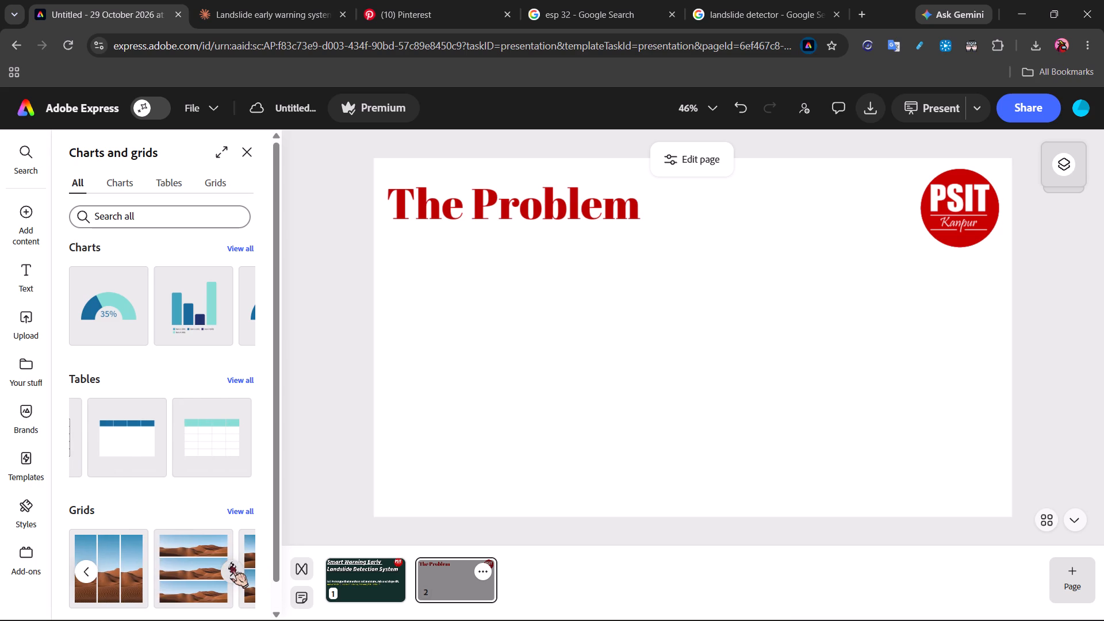
click(230, 562)
click(230, 562)
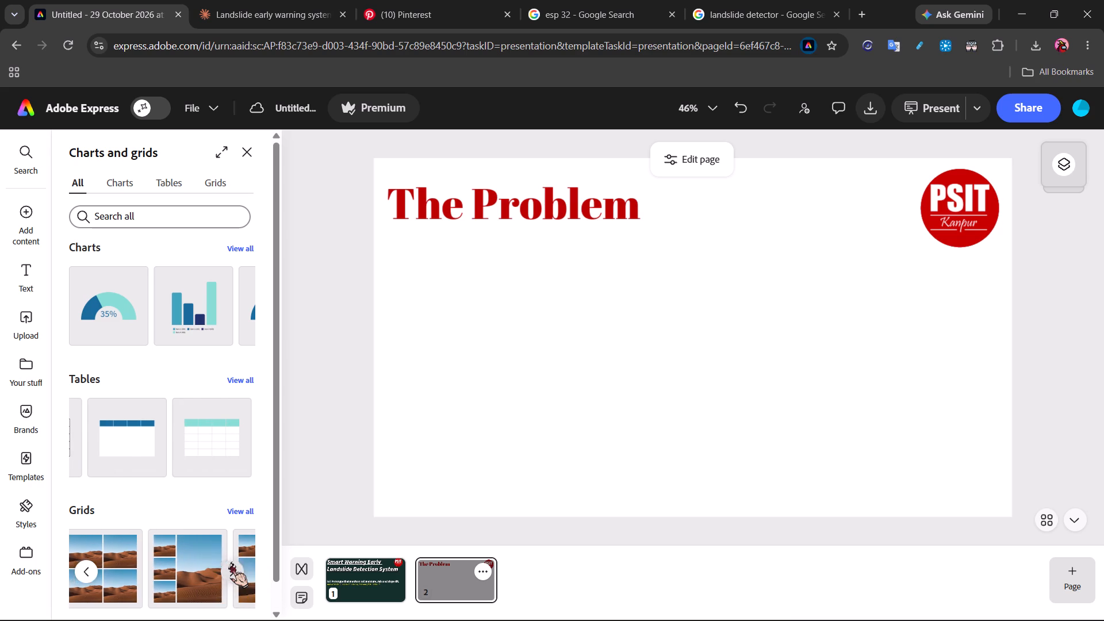
click(230, 562)
click(230, 562)
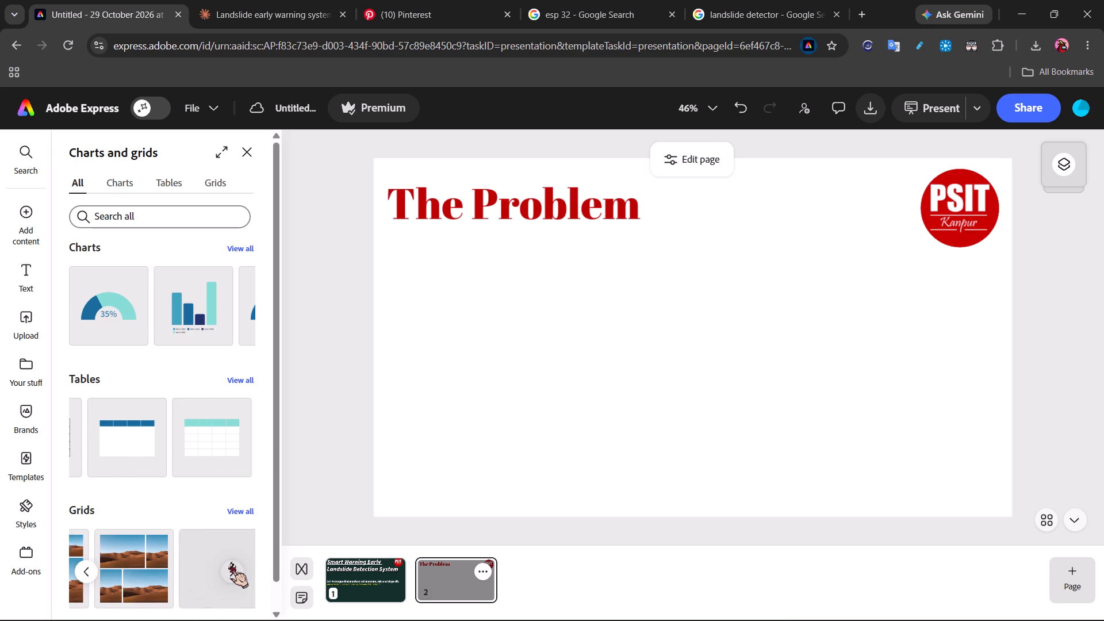
click(230, 562)
click(230, 562)
click(230, 562)
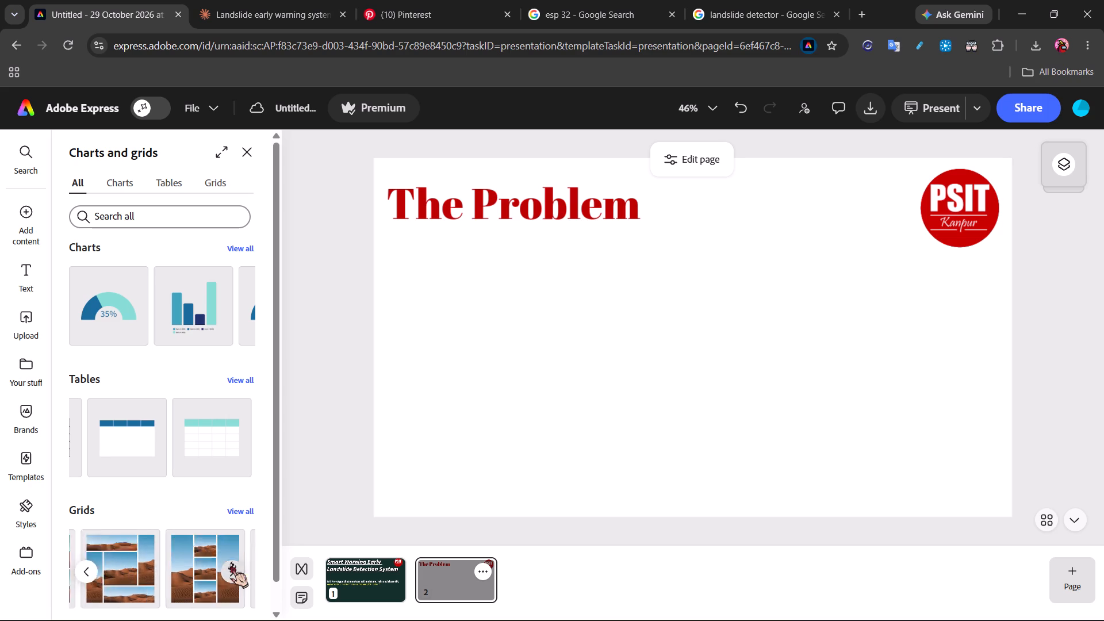
click(230, 562)
click(86, 566)
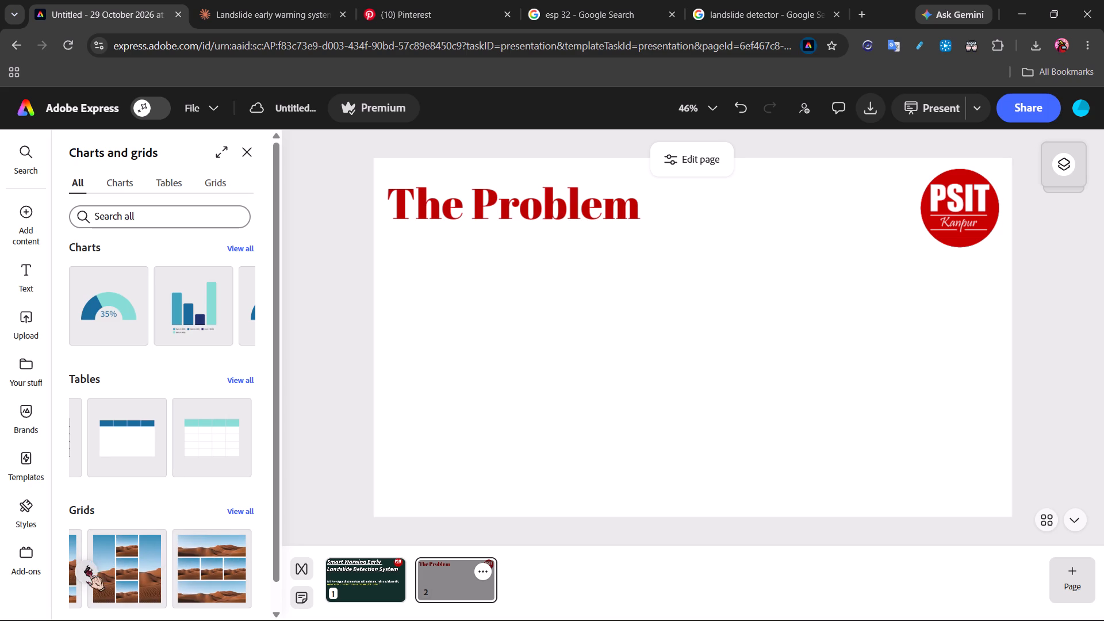
click(86, 566)
click(86, 566)
click(86, 566)
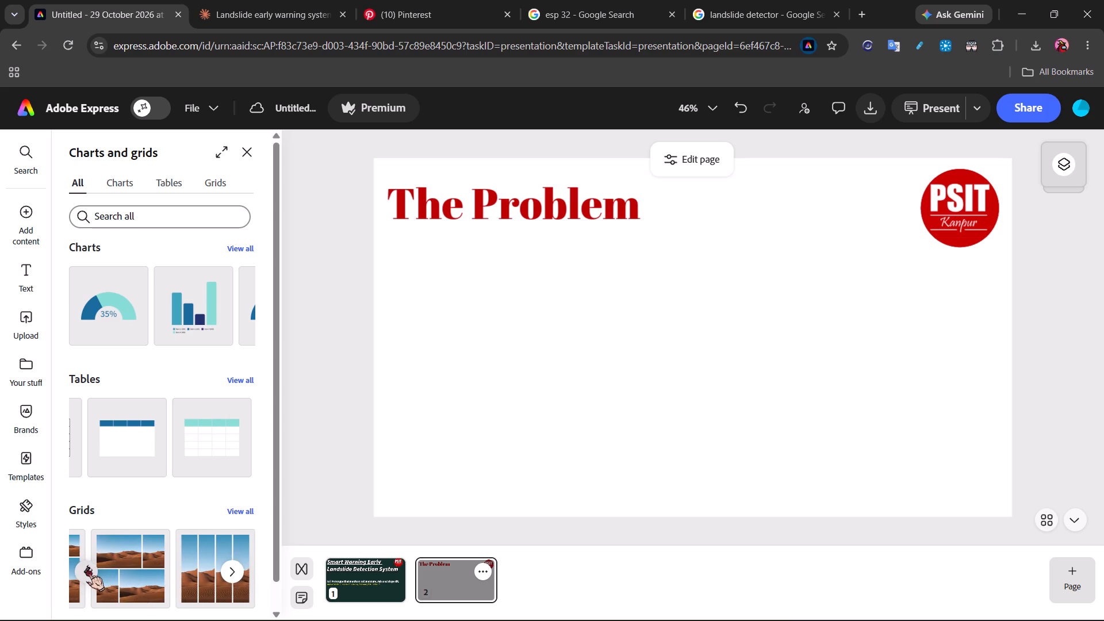
click(86, 566)
click(86, 566)
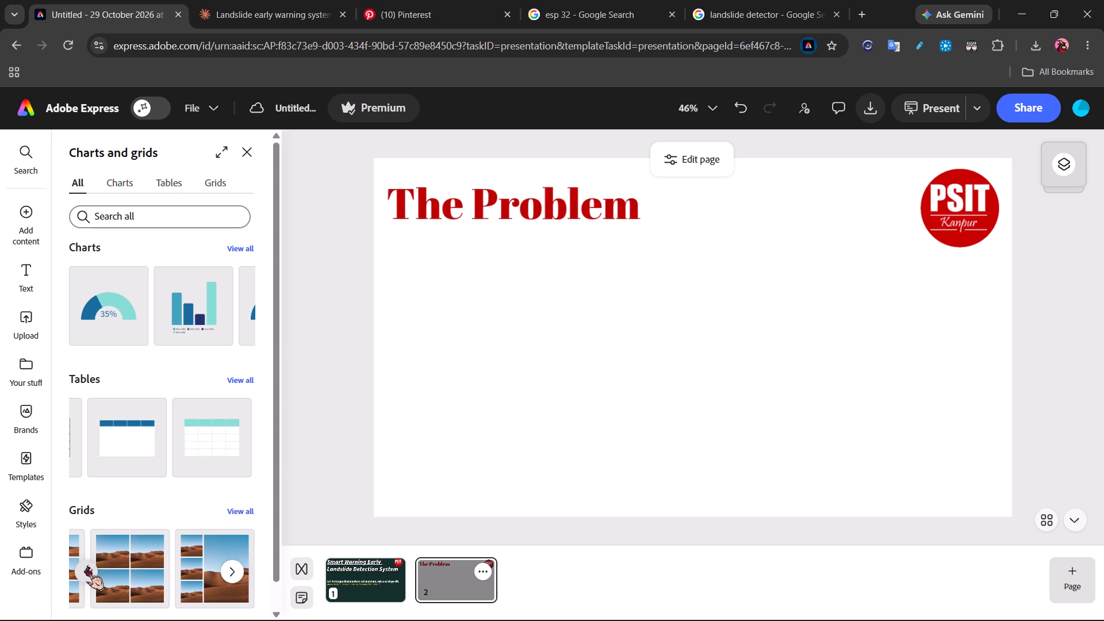
click(86, 566)
click(86, 566)
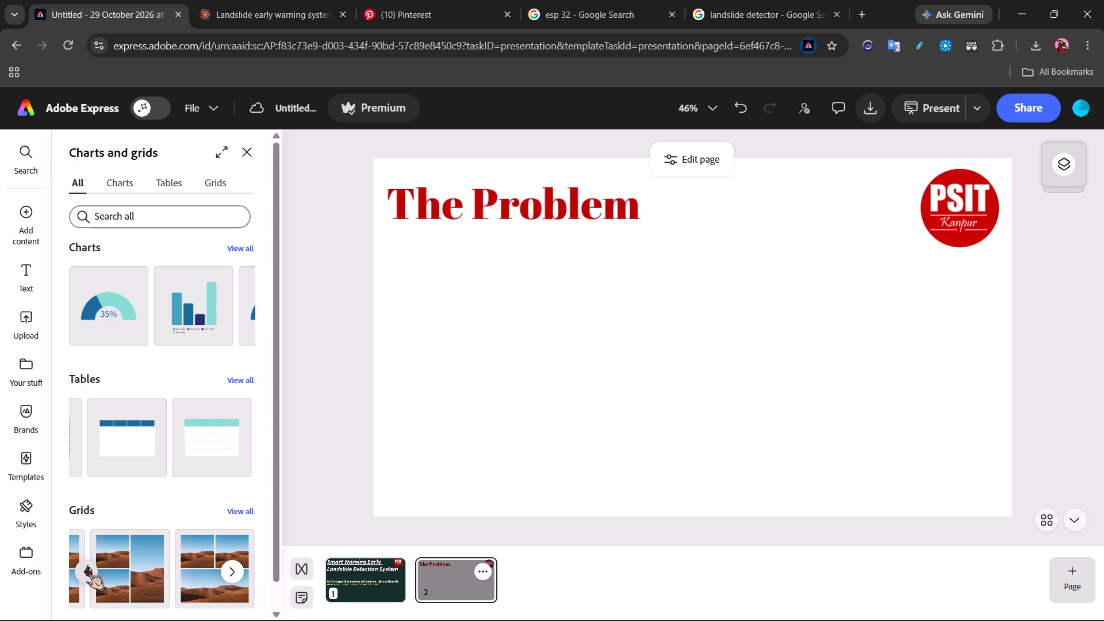
click(86, 566)
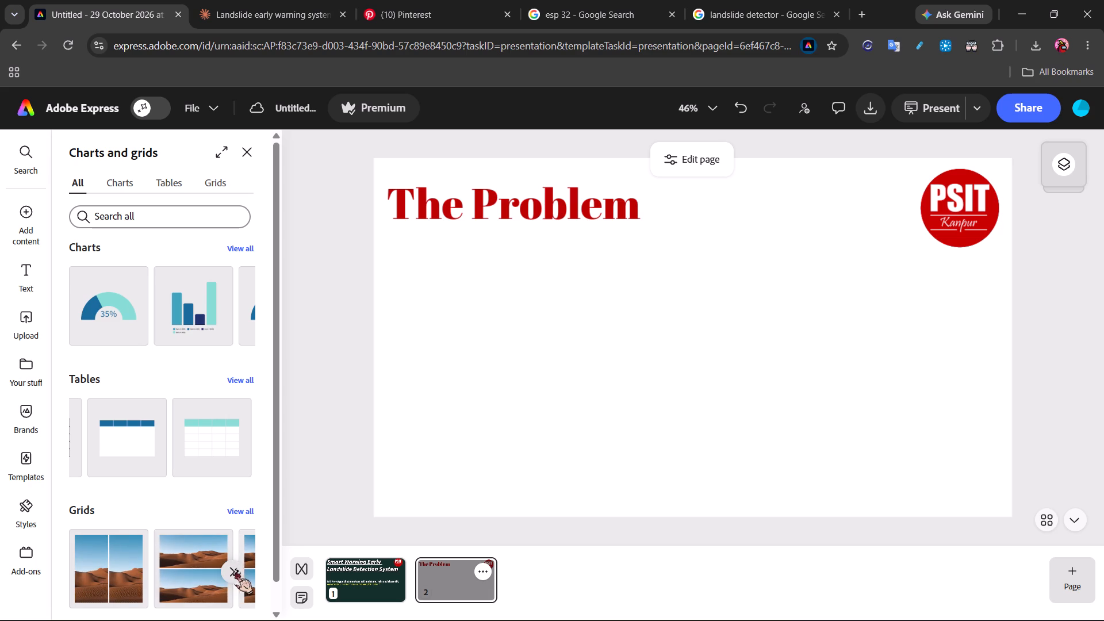
Insert the grid with three side-by-side vertical columns and move it toward the slide's left side.
click(235, 569)
click(235, 569)
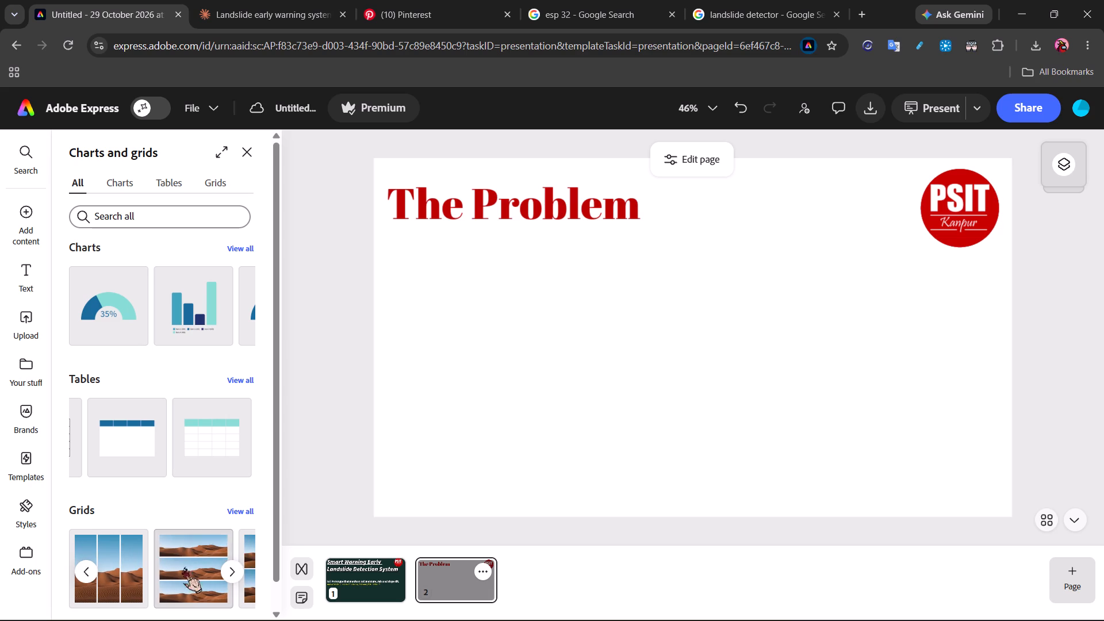
click(132, 568)
drag(654, 384, 522, 416)
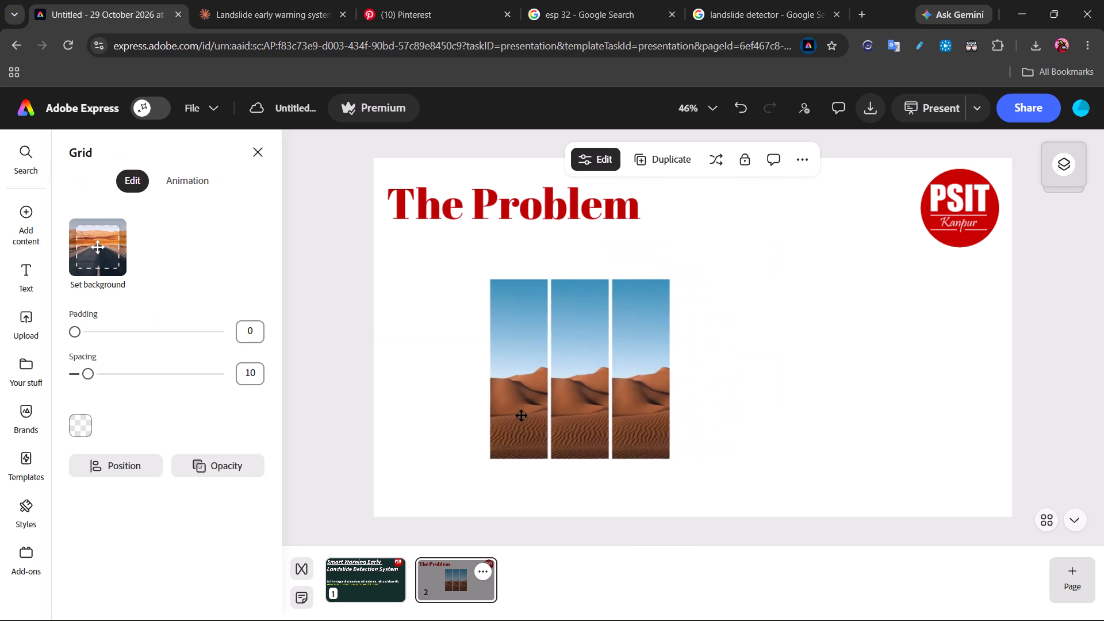
drag(522, 416, 509, 416)
Widen the three-column grid across most of the slide, centre it below the title and increase its height.
drag(641, 373, 1029, 373)
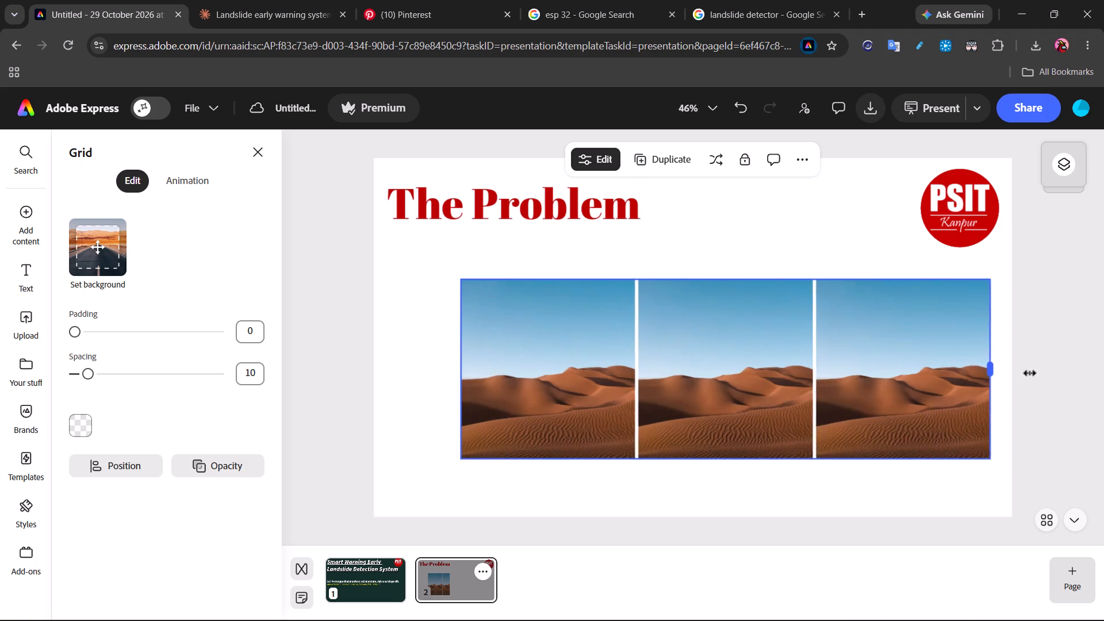
drag(1029, 373, 1032, 373)
drag(879, 375, 823, 386)
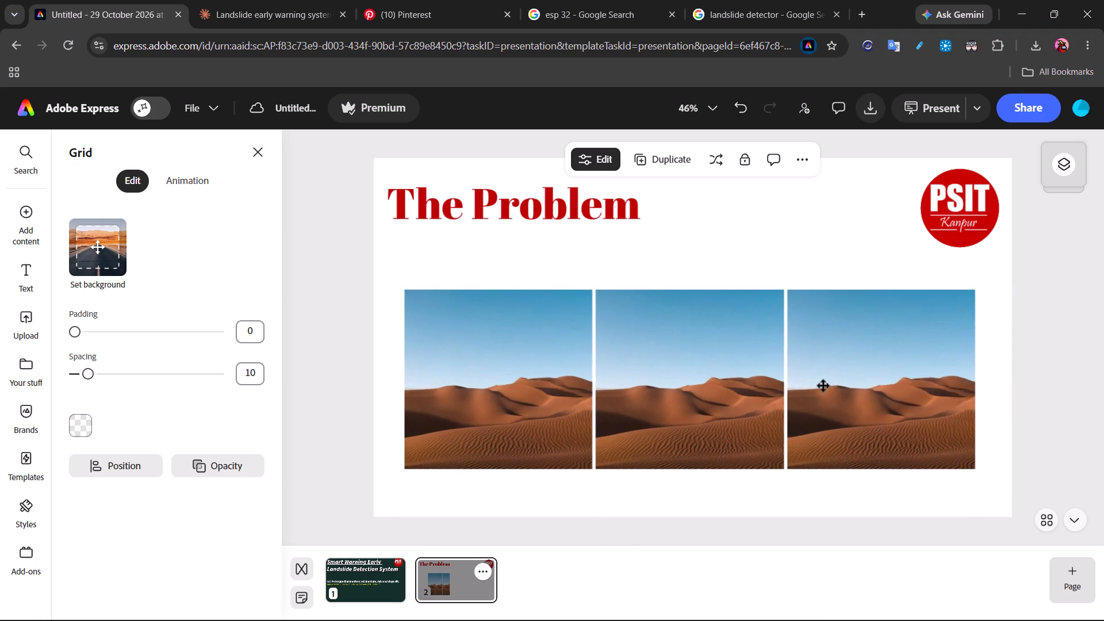
drag(823, 386, 825, 386)
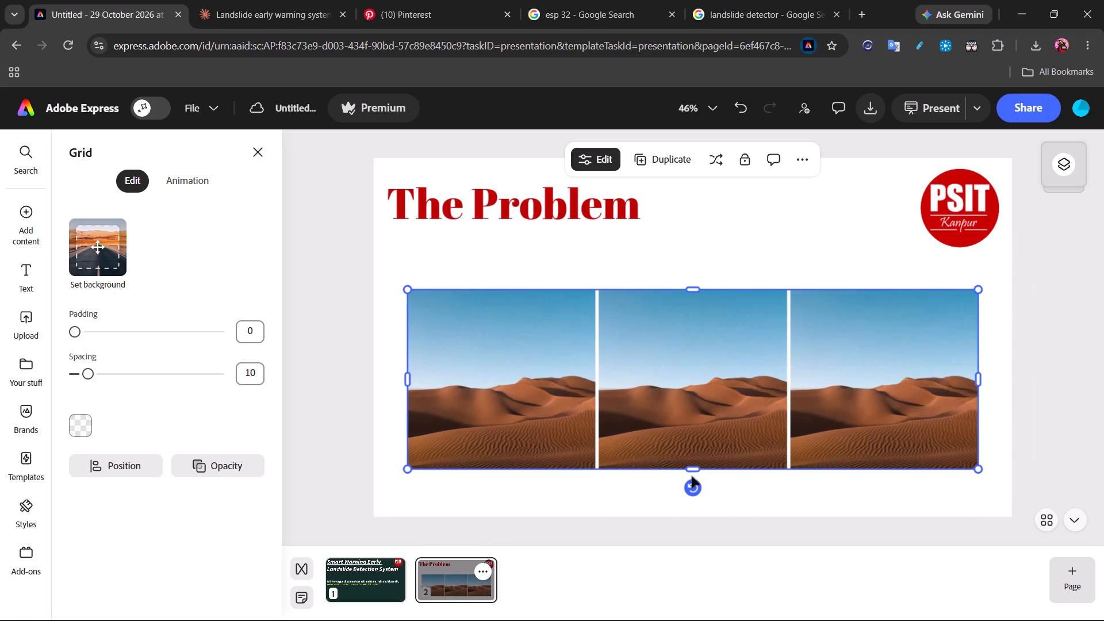
drag(696, 472, 697, 498)
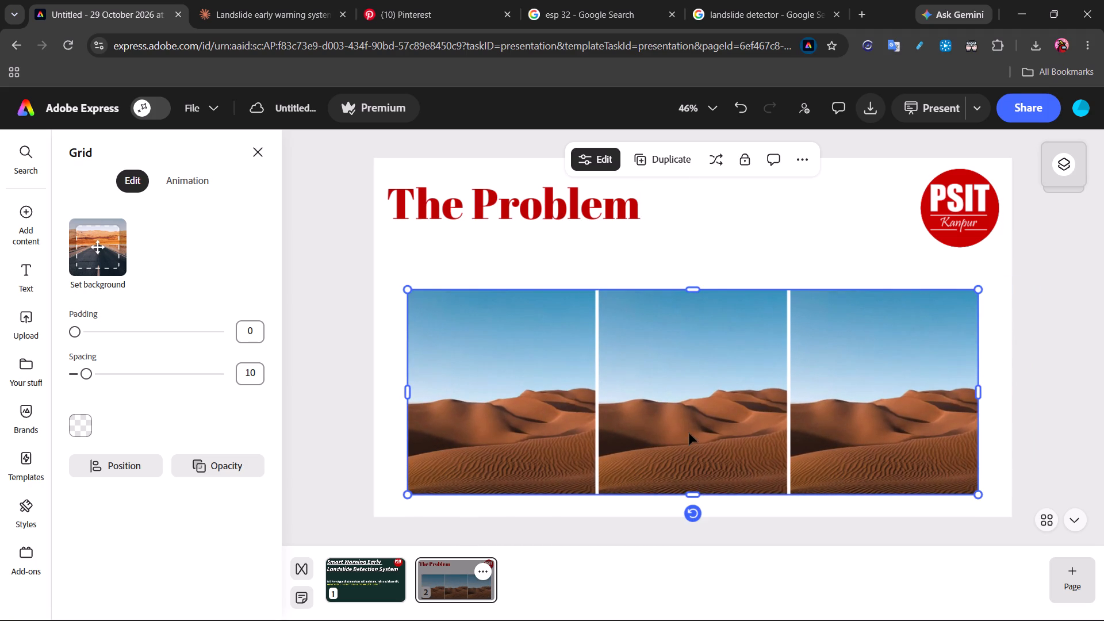
click(689, 433)
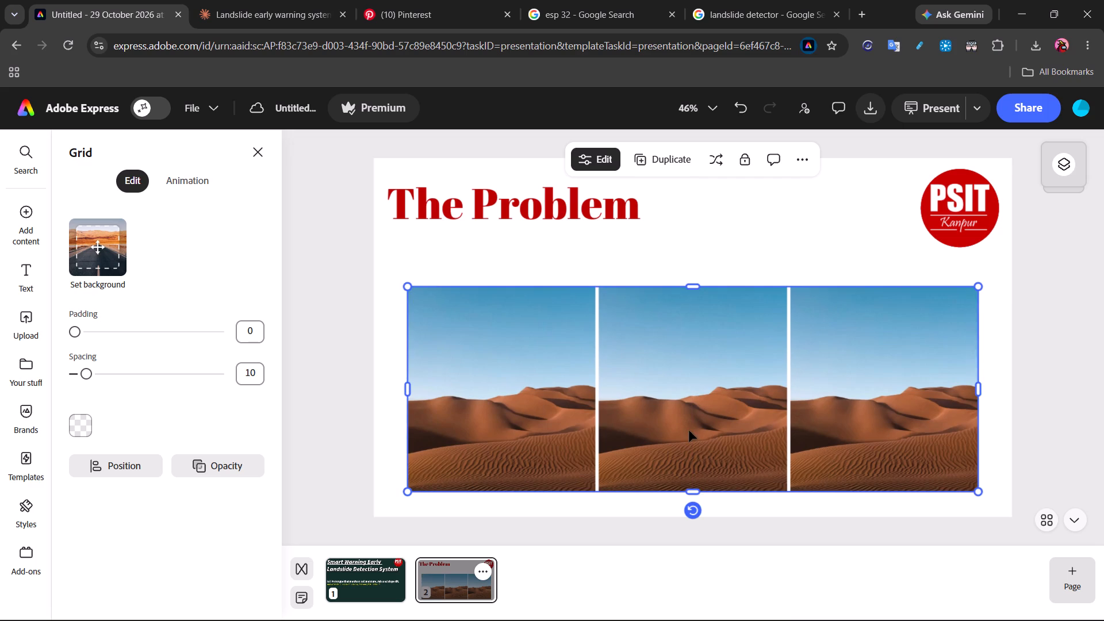
Set the three-column grid's padding to 11.
drag(71, 323, 200, 340)
drag(119, 329, 83, 325)
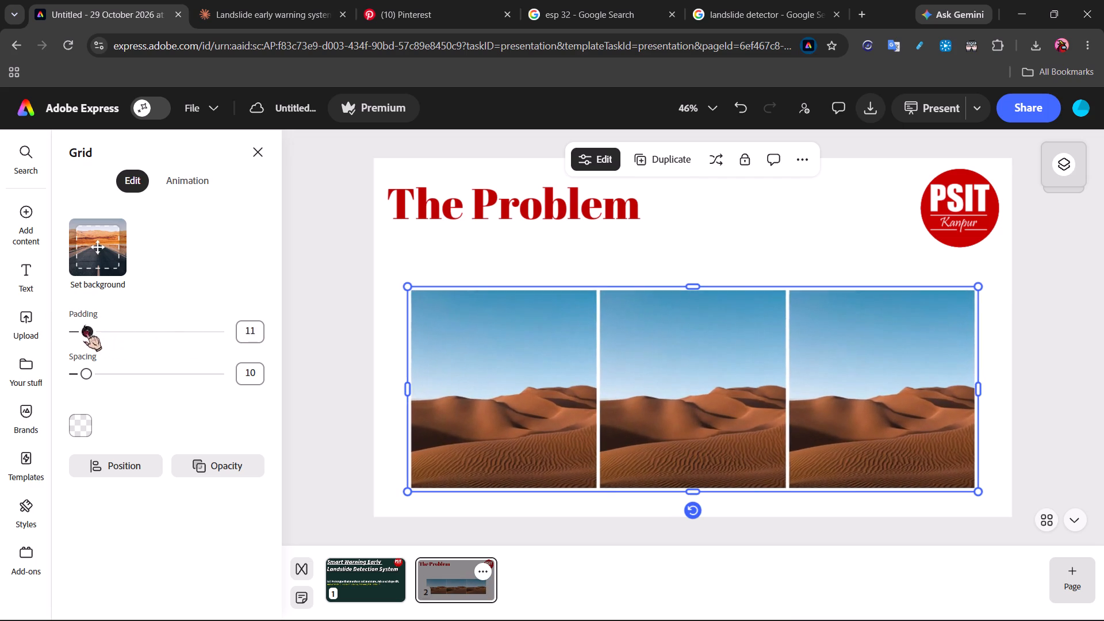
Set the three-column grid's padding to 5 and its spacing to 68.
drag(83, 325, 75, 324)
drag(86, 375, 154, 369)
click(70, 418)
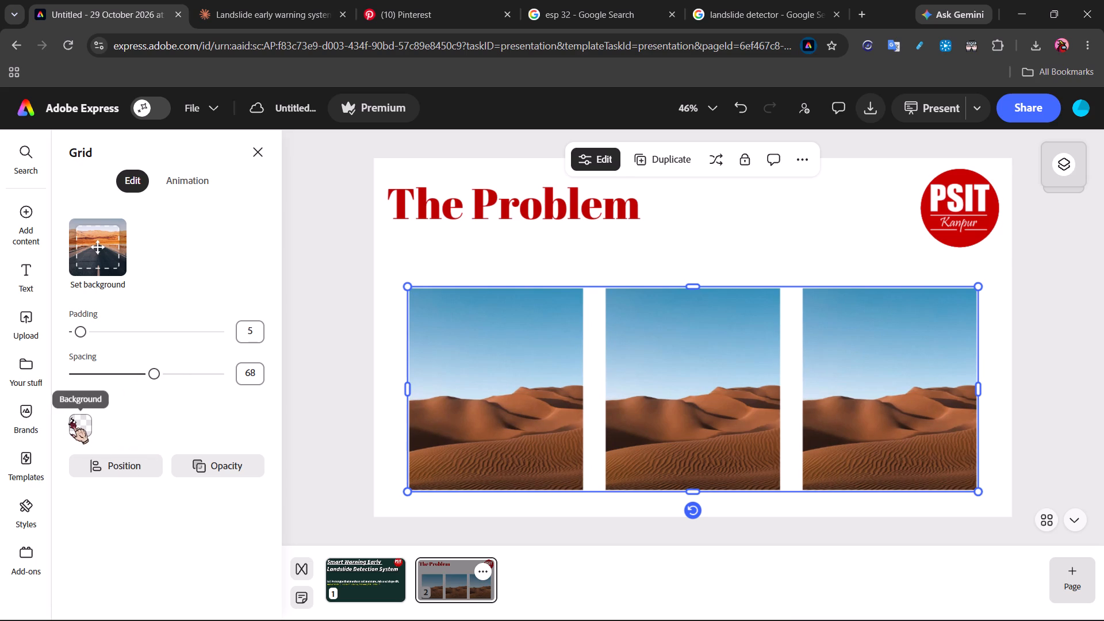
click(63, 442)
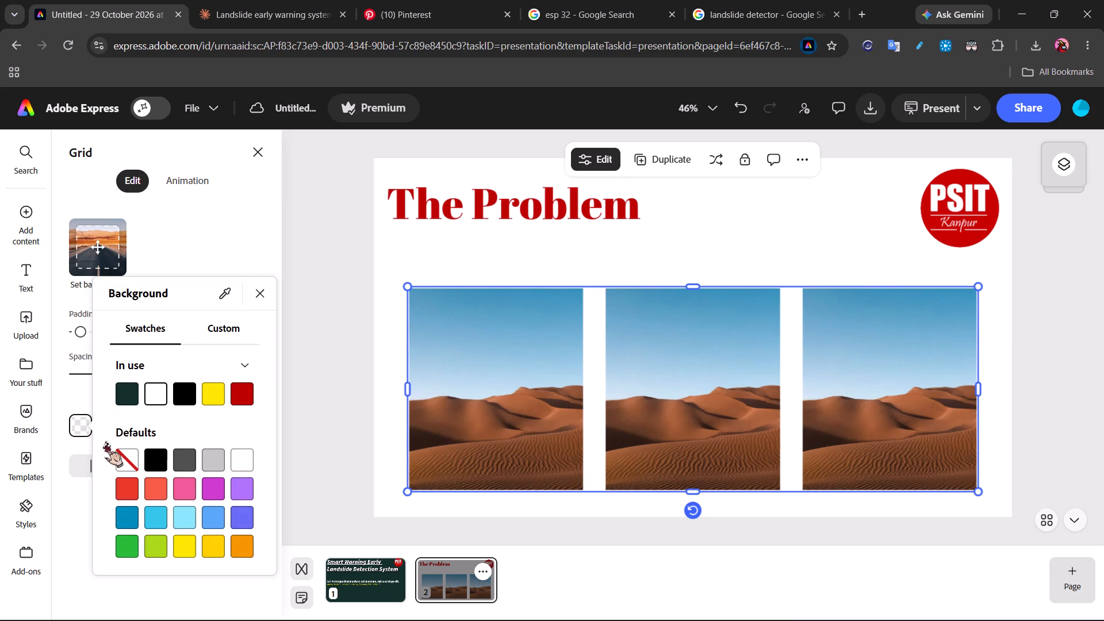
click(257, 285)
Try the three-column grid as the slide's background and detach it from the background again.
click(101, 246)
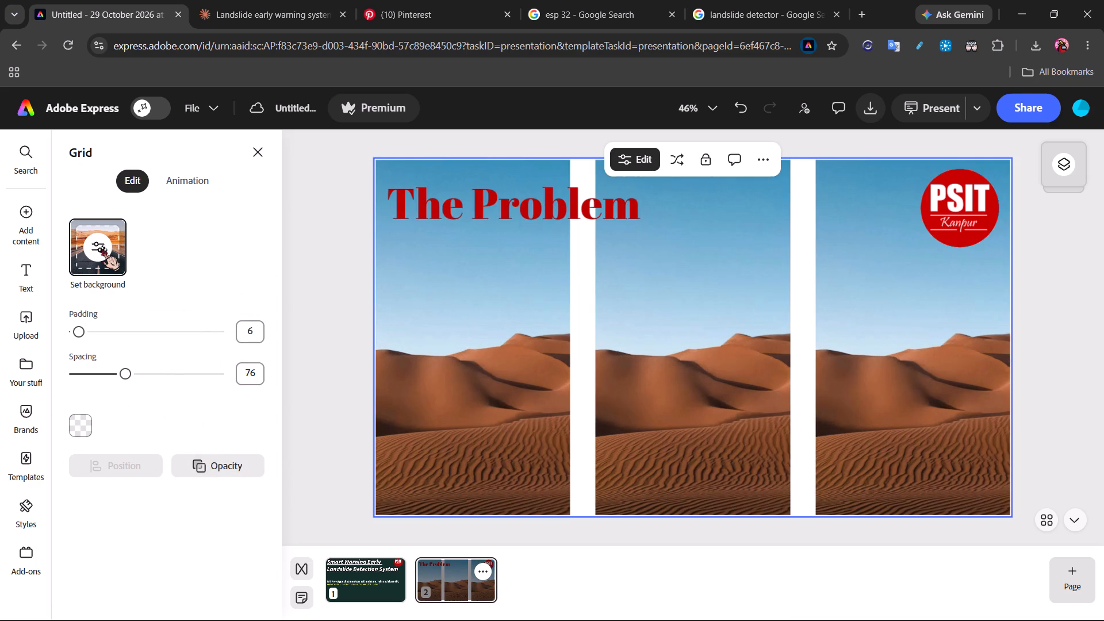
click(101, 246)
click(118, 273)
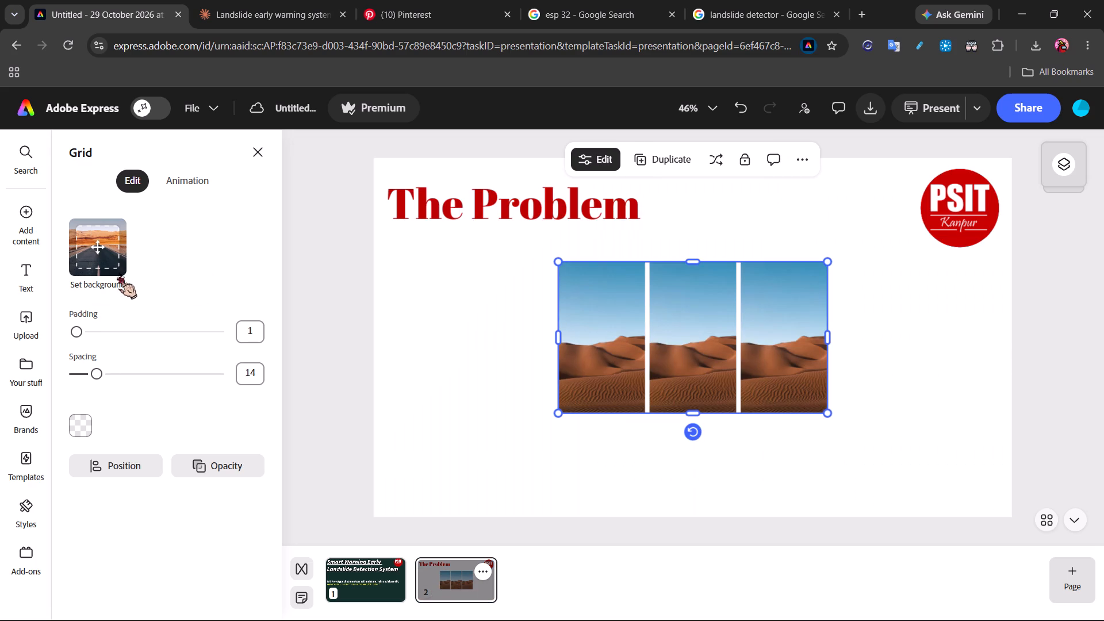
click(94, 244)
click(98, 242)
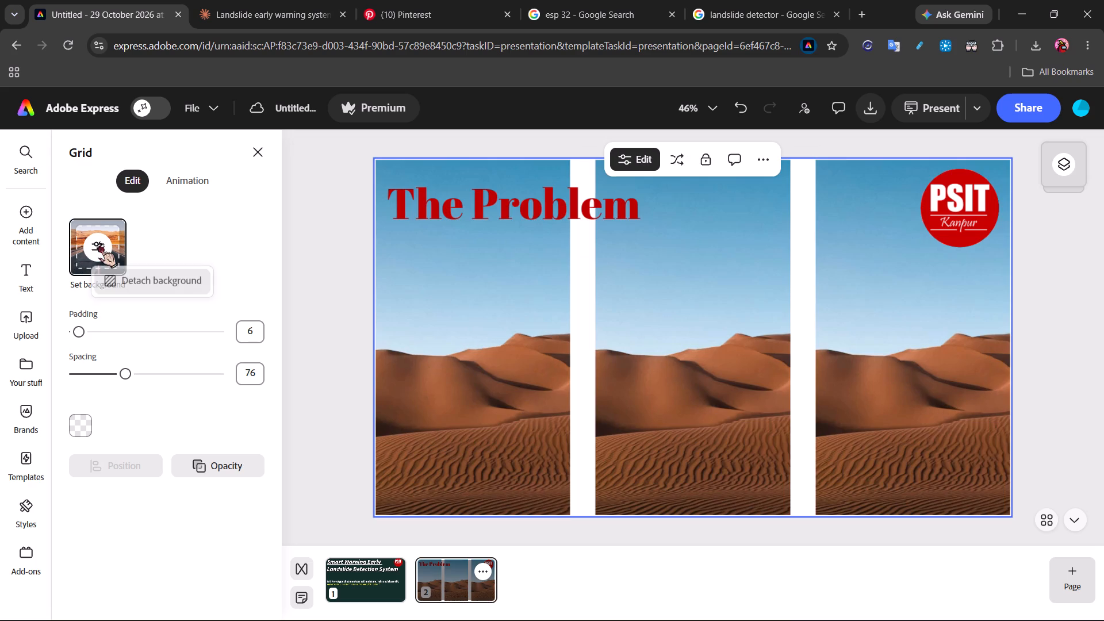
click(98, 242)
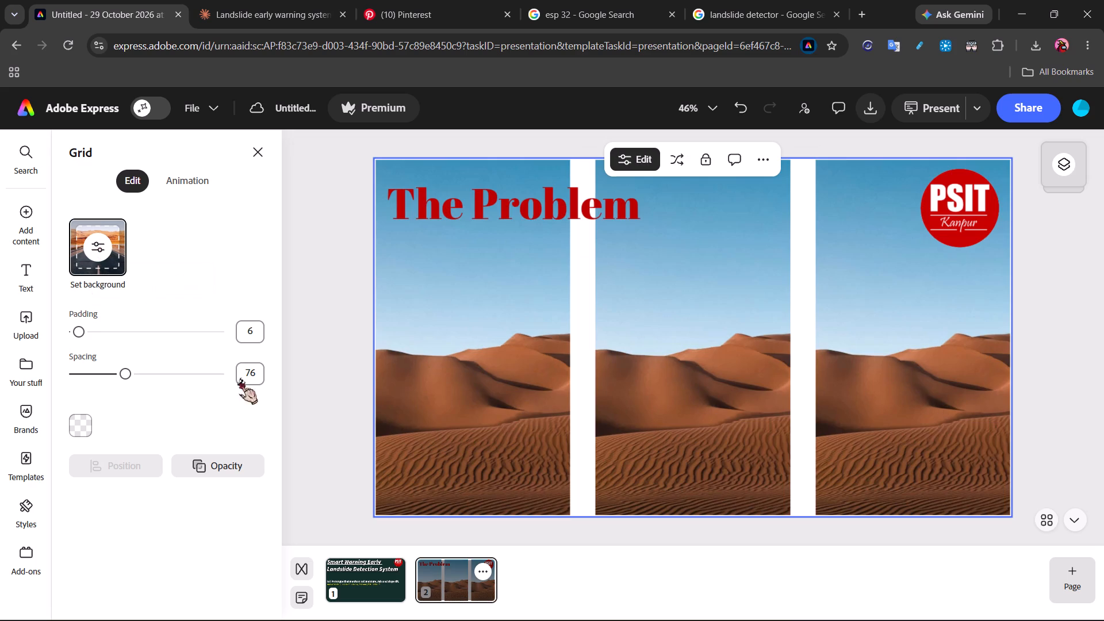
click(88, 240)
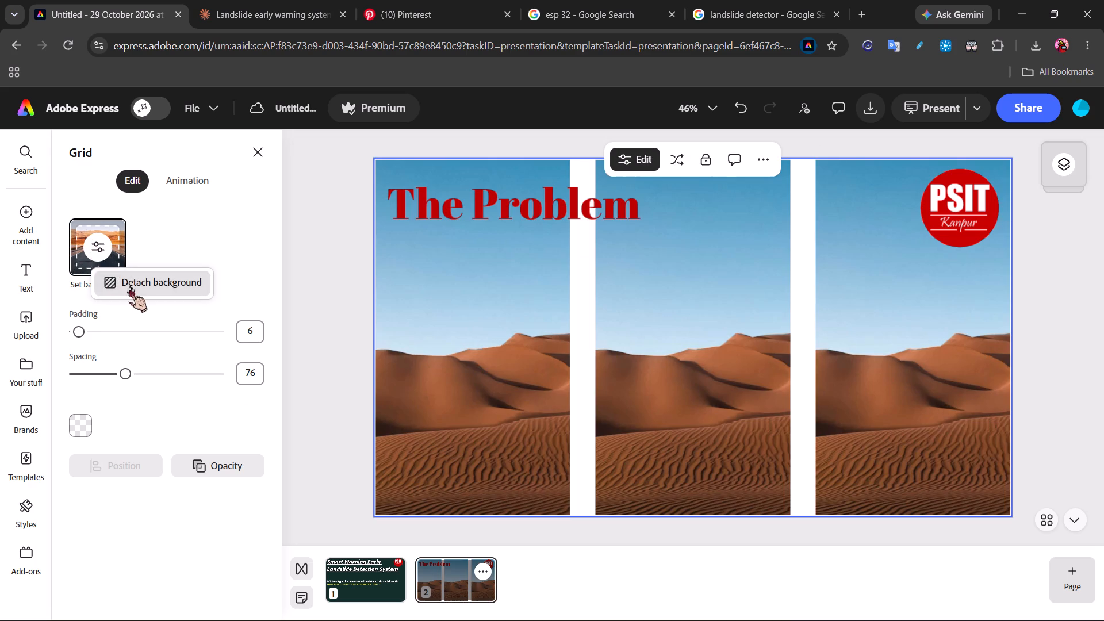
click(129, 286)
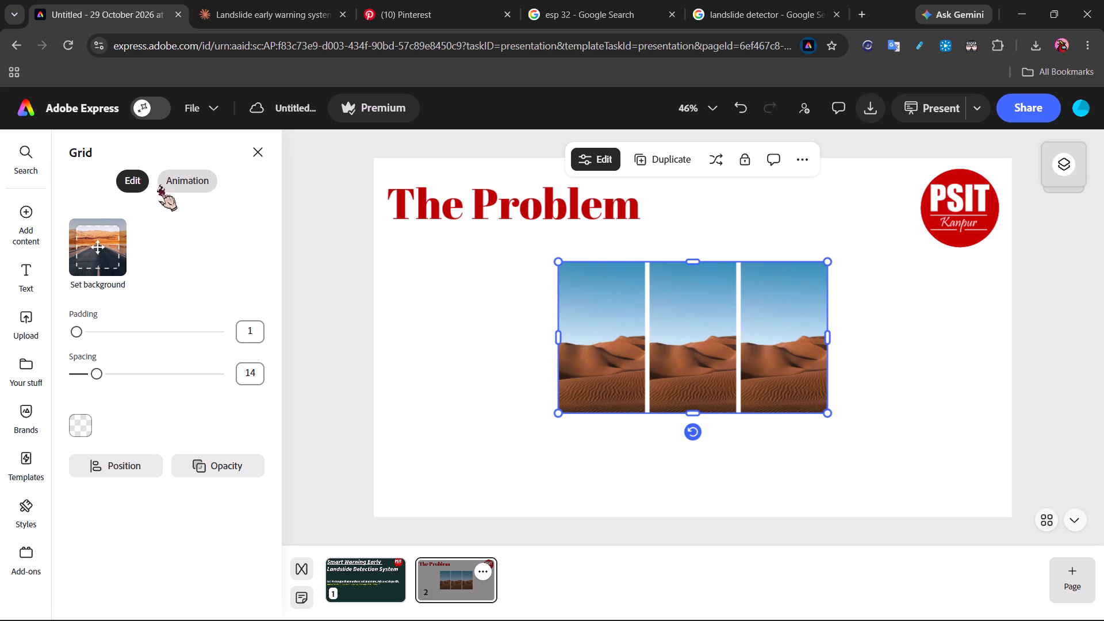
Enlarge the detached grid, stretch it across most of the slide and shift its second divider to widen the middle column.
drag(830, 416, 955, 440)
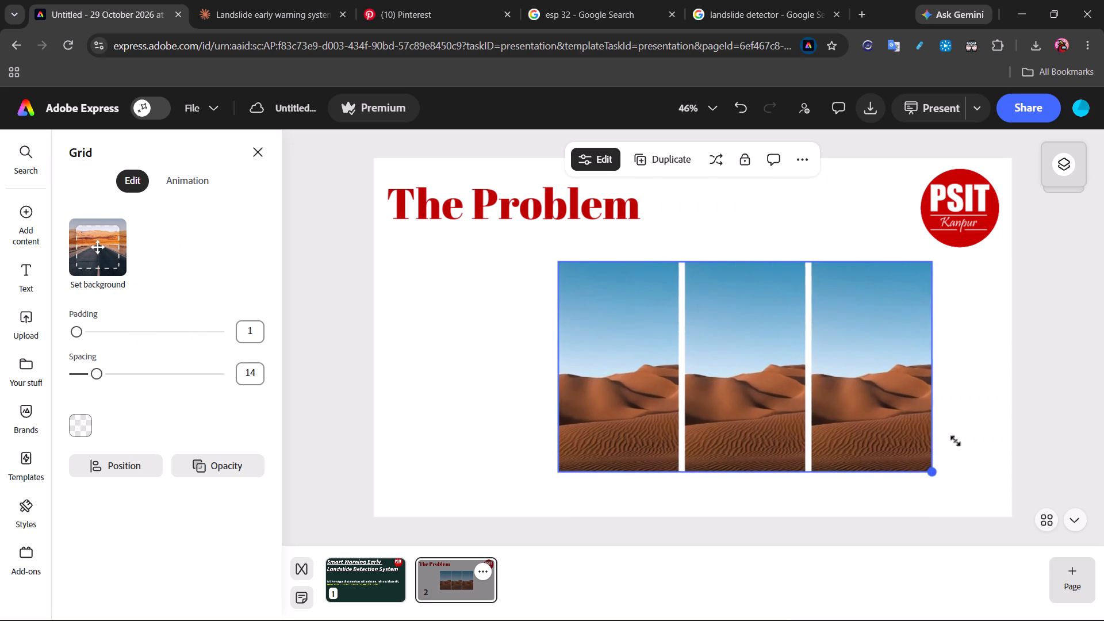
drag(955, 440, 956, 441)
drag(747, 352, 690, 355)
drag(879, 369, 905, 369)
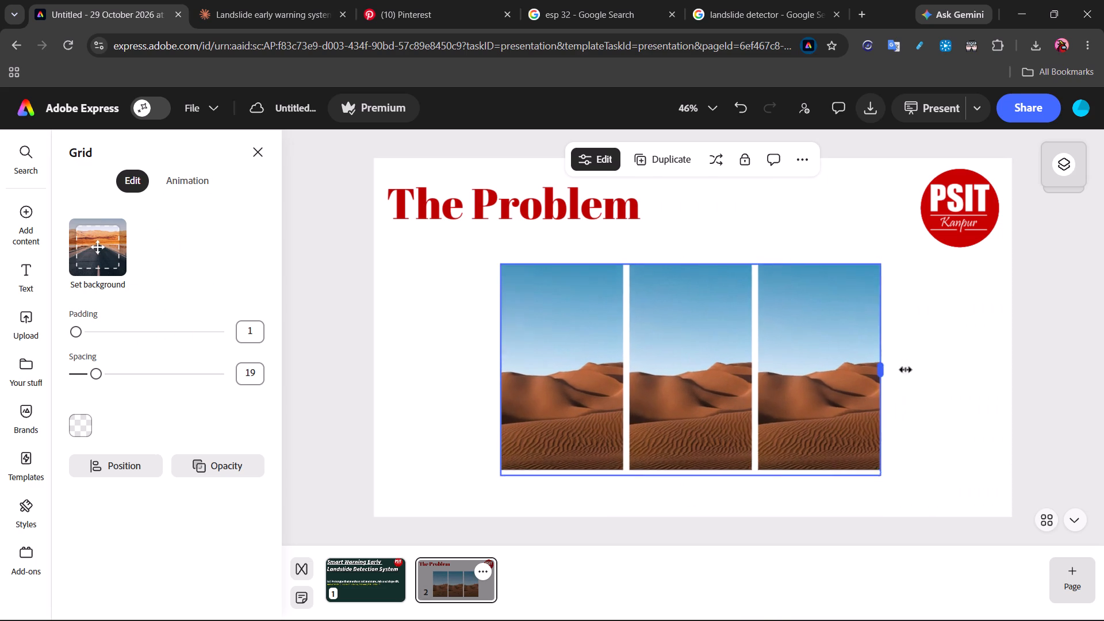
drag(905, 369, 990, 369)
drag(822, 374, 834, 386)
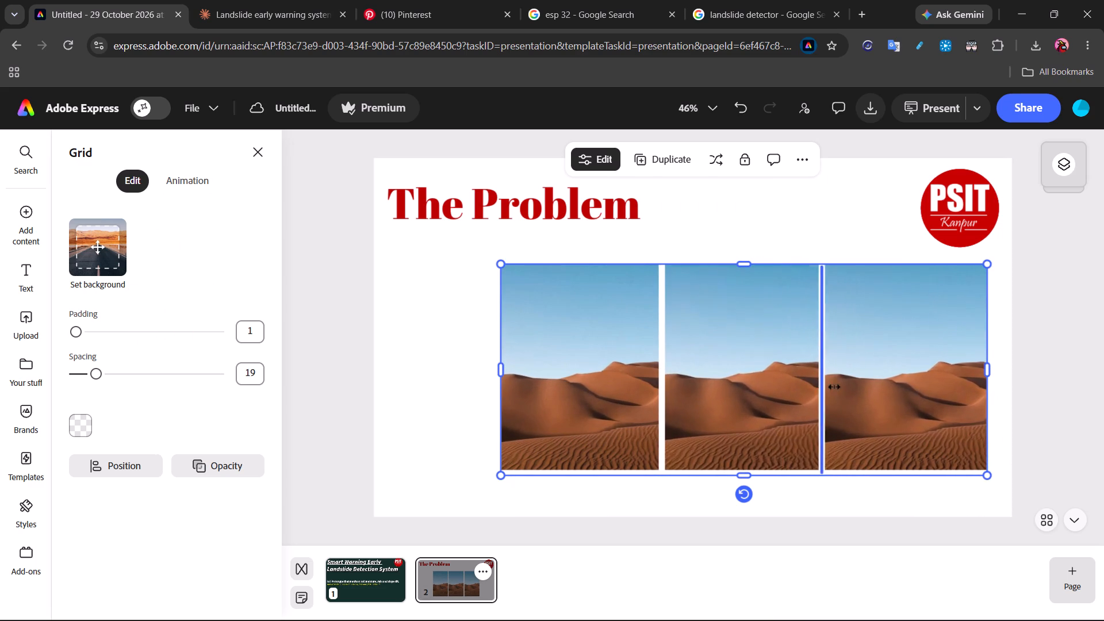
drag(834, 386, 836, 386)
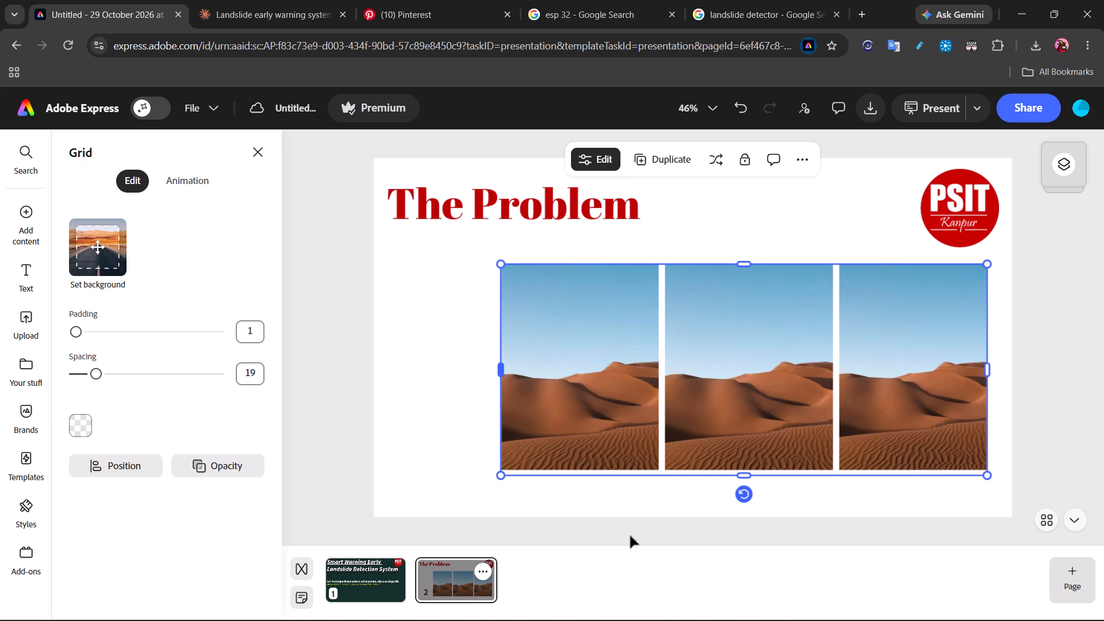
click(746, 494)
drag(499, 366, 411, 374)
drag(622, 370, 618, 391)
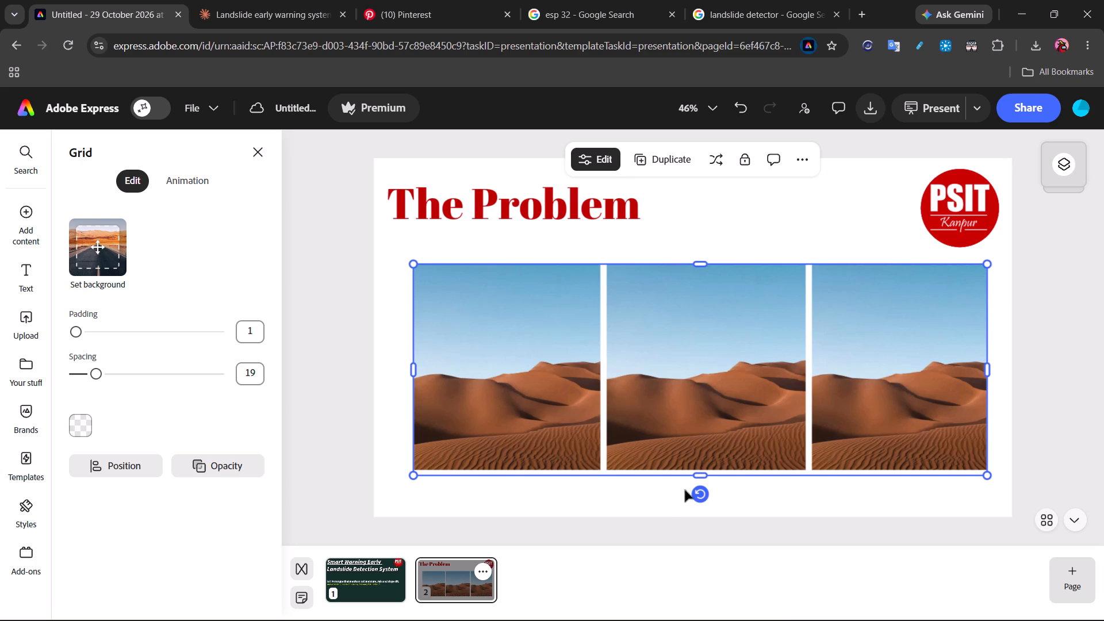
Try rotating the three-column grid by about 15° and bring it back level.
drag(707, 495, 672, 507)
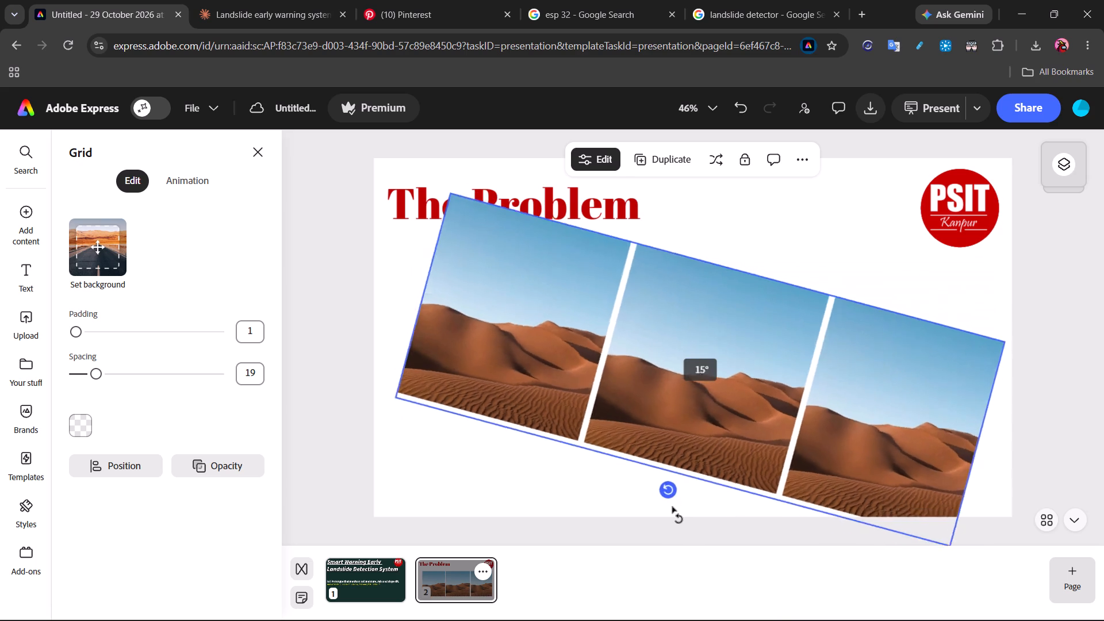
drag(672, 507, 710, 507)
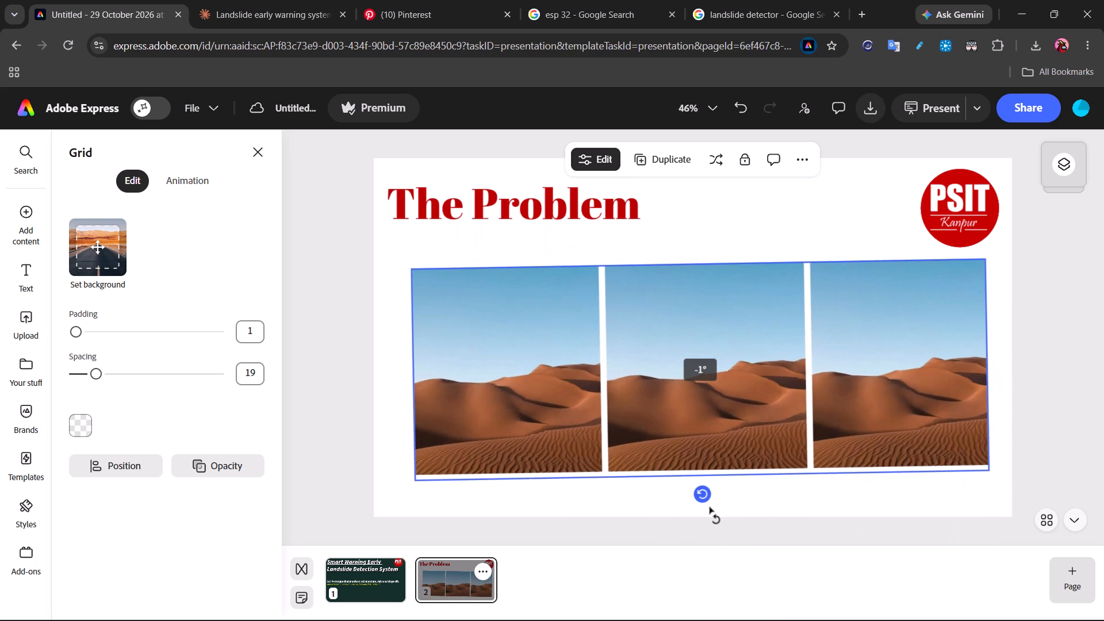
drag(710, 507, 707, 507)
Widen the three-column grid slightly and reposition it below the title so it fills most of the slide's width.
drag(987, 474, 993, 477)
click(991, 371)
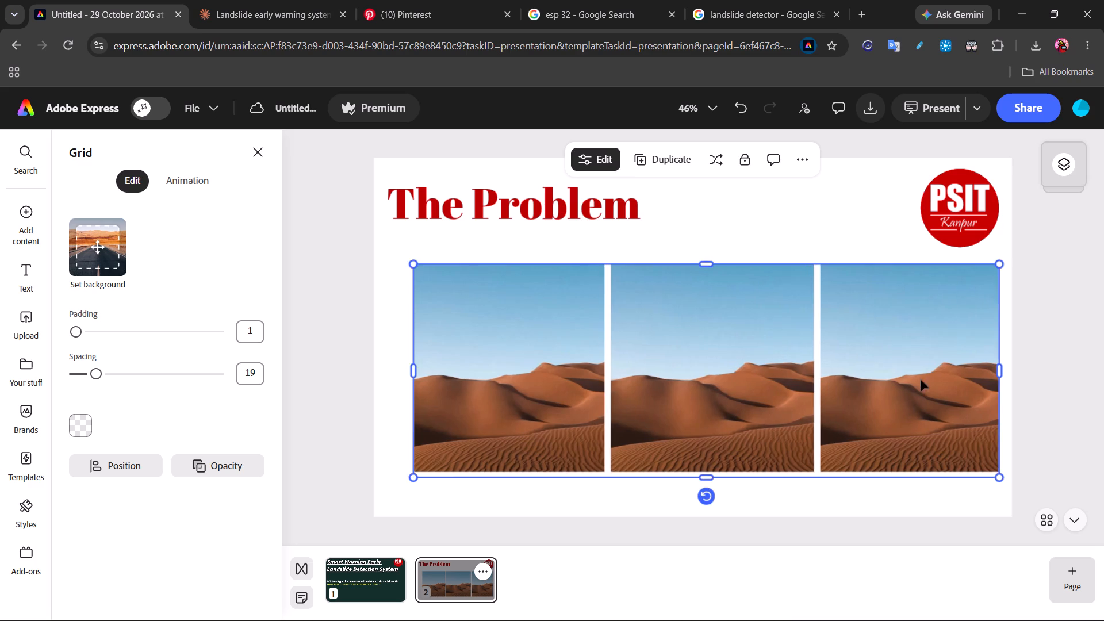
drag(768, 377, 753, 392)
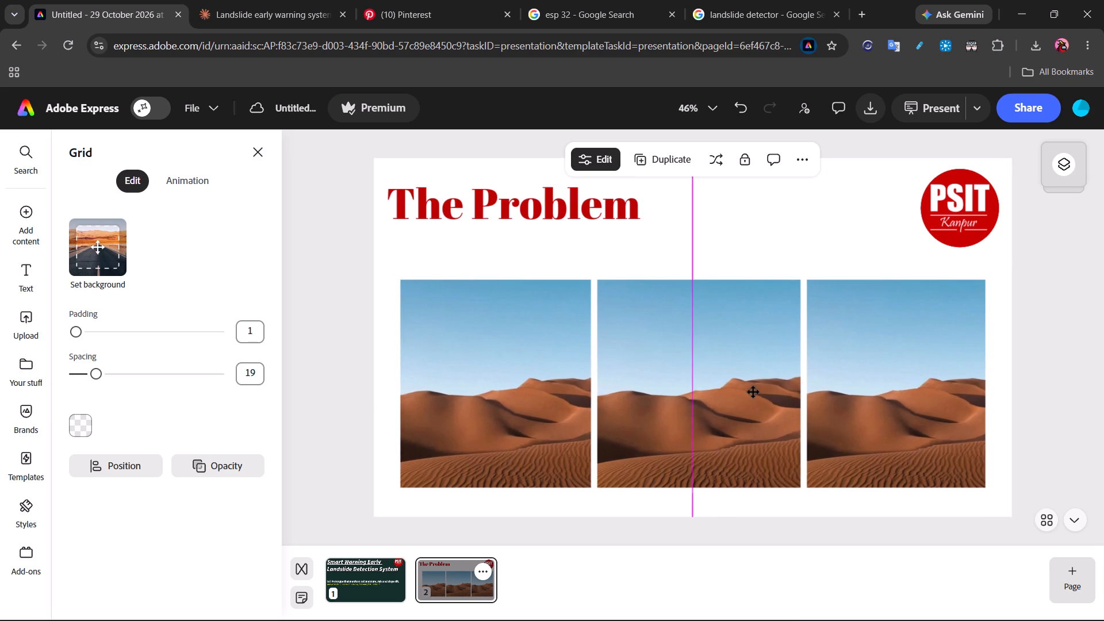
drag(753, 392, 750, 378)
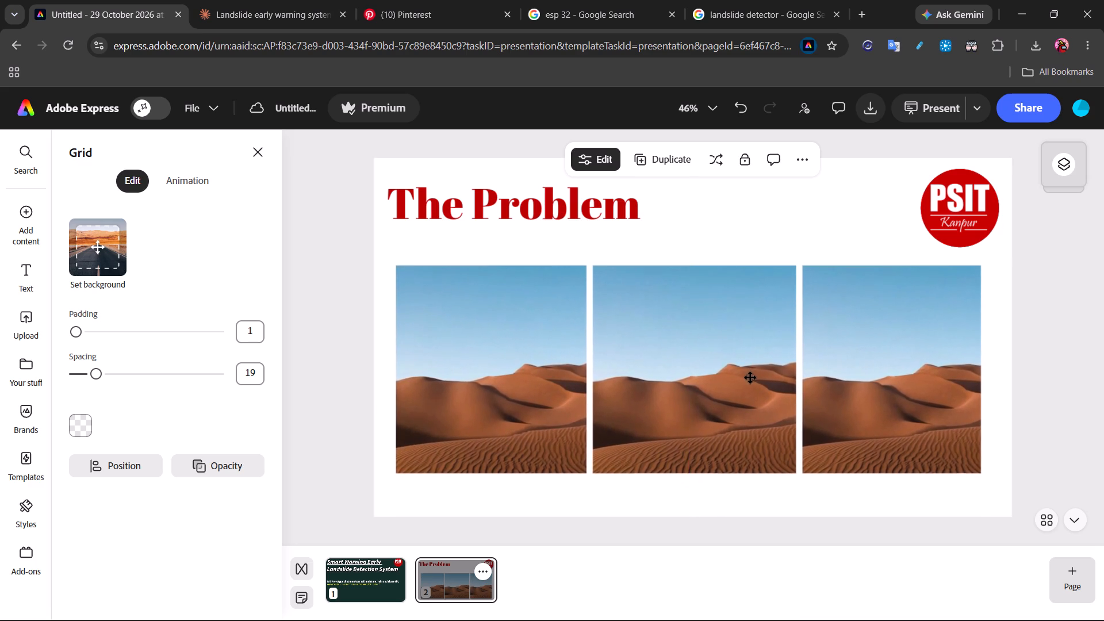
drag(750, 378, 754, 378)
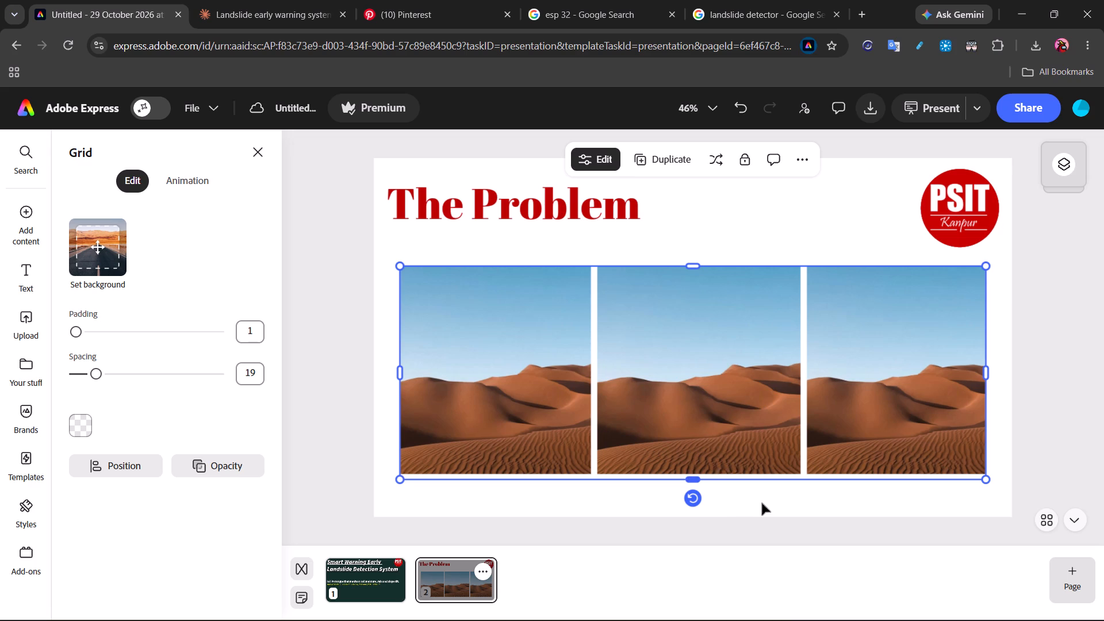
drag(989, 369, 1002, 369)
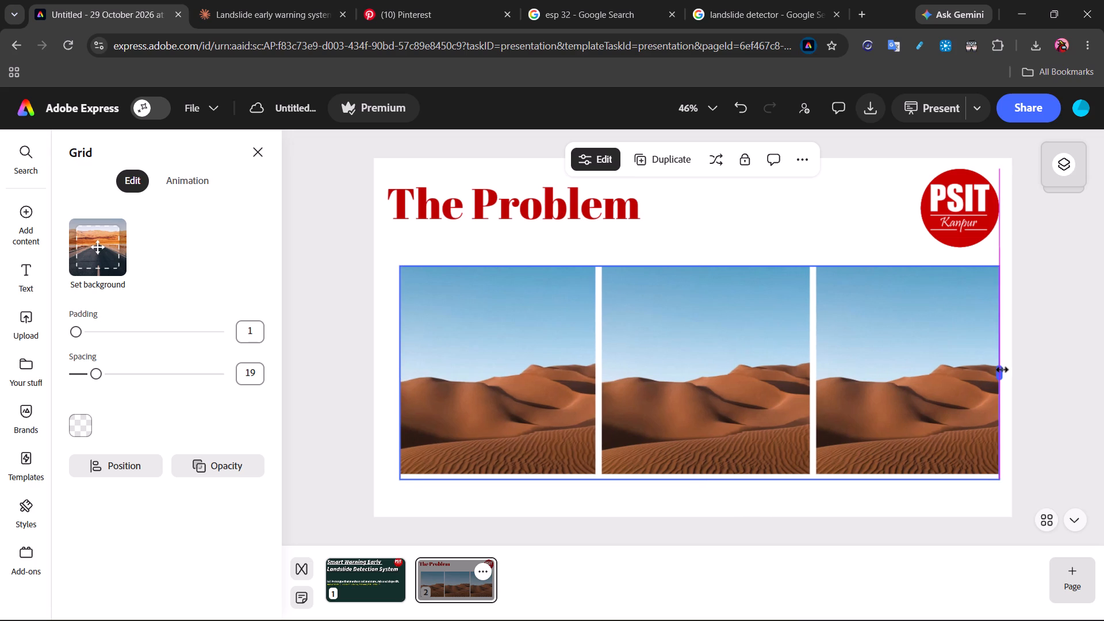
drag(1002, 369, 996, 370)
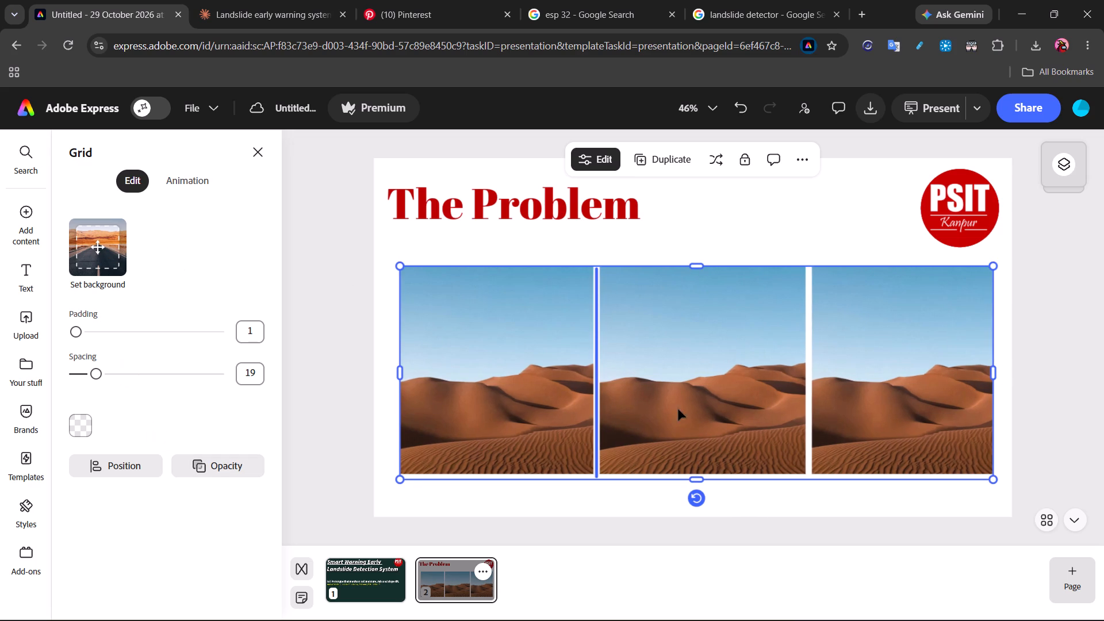
Delete the three-column grid from "The Problem" slide.
right_click(923, 458)
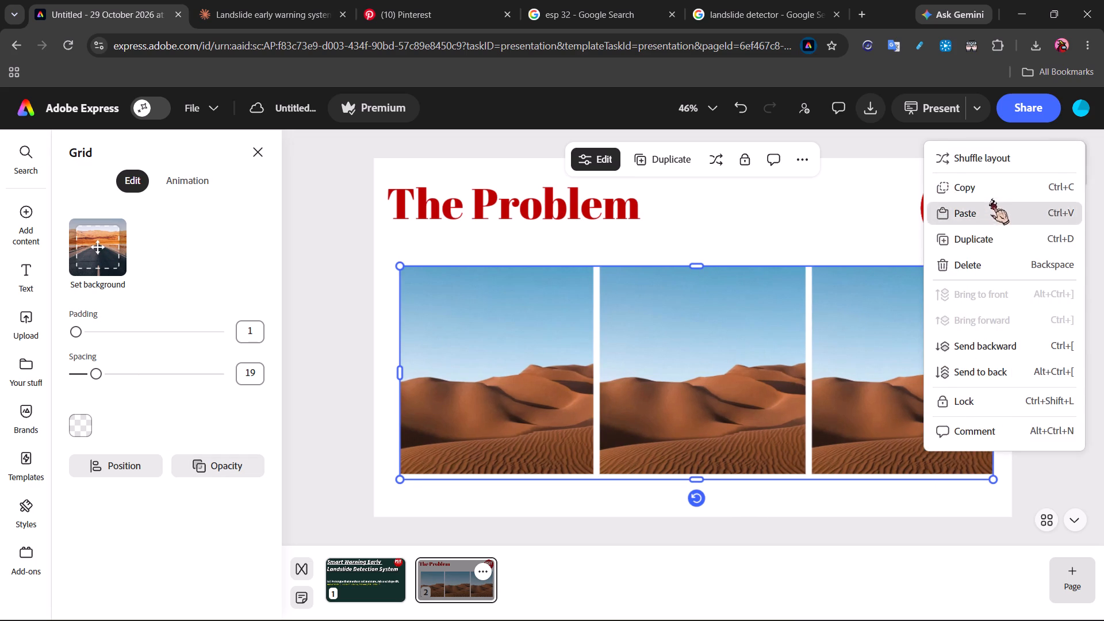
click(979, 259)
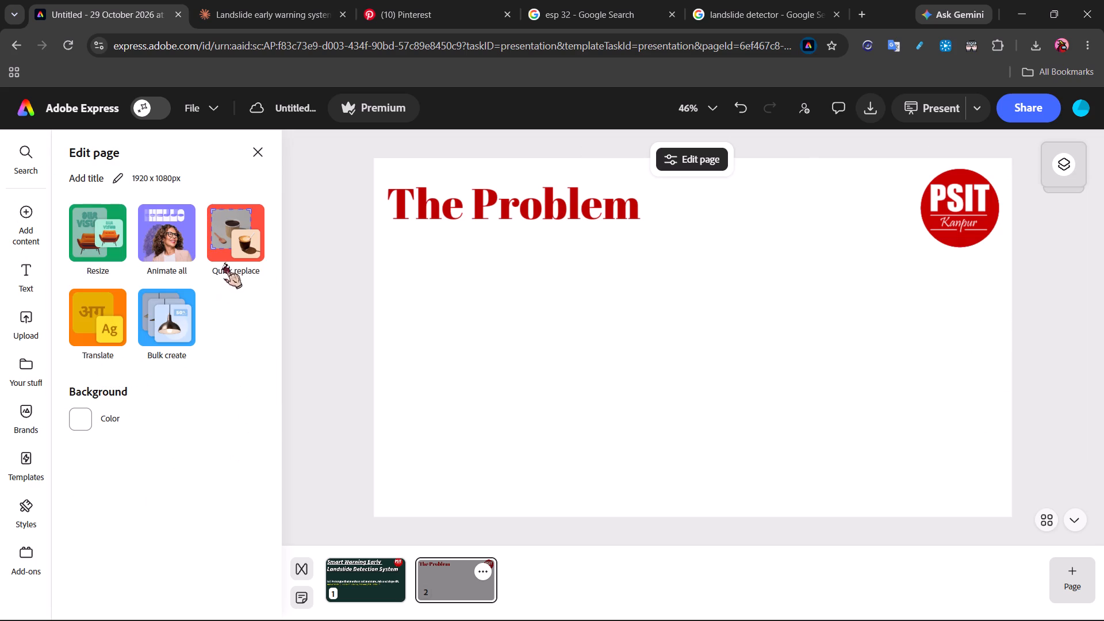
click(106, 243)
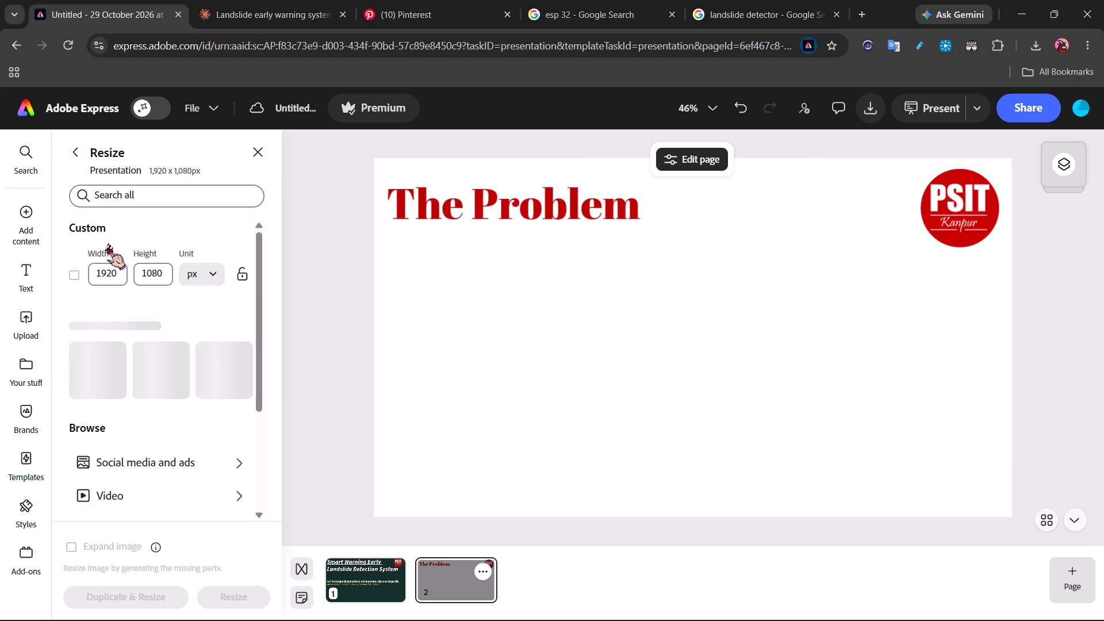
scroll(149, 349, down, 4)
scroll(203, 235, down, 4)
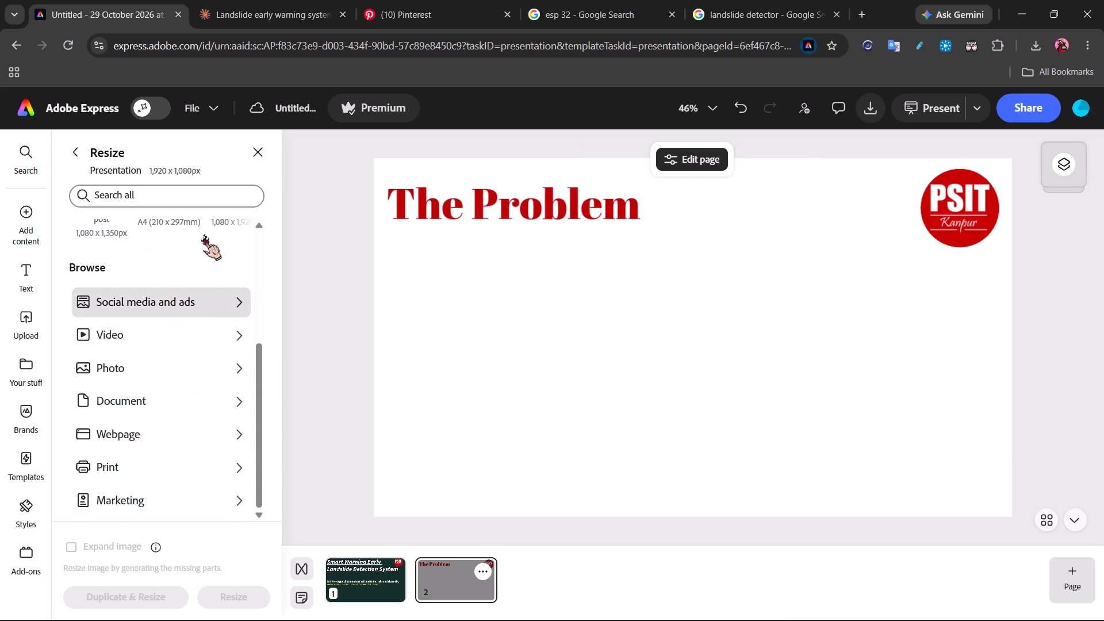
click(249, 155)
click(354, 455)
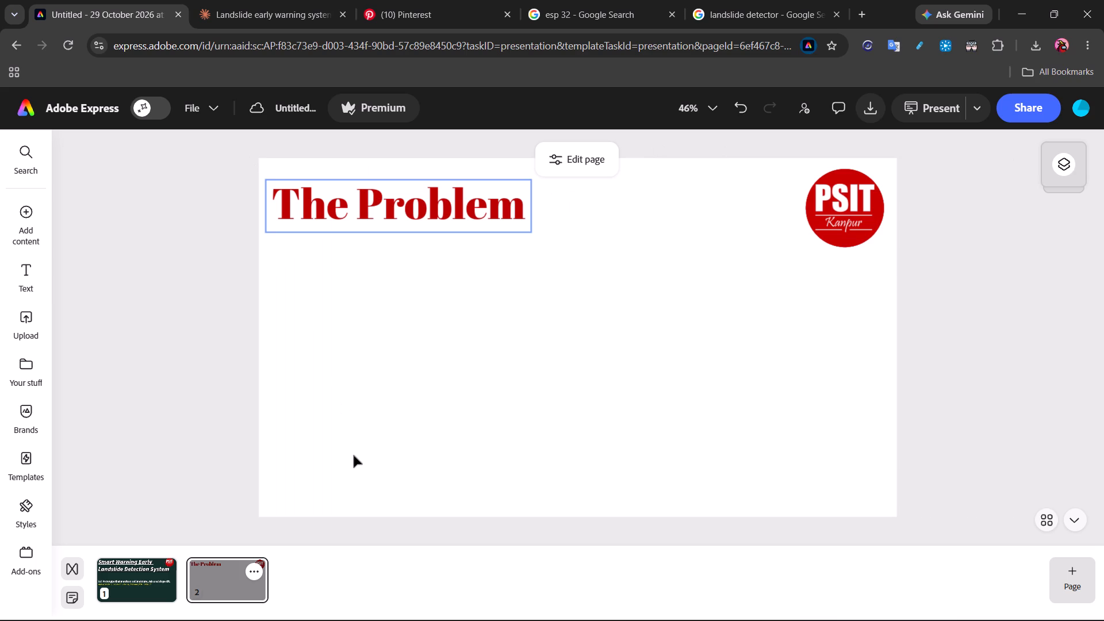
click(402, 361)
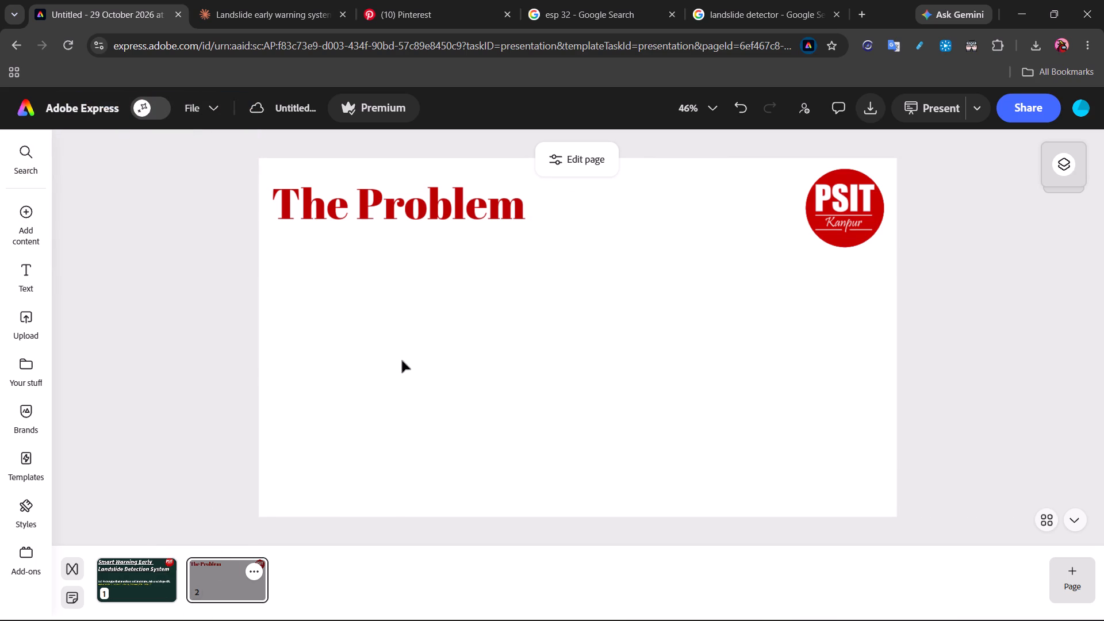
Insert a new grid with three side-by-side vertical columns on "The Problem" slide.
click(569, 149)
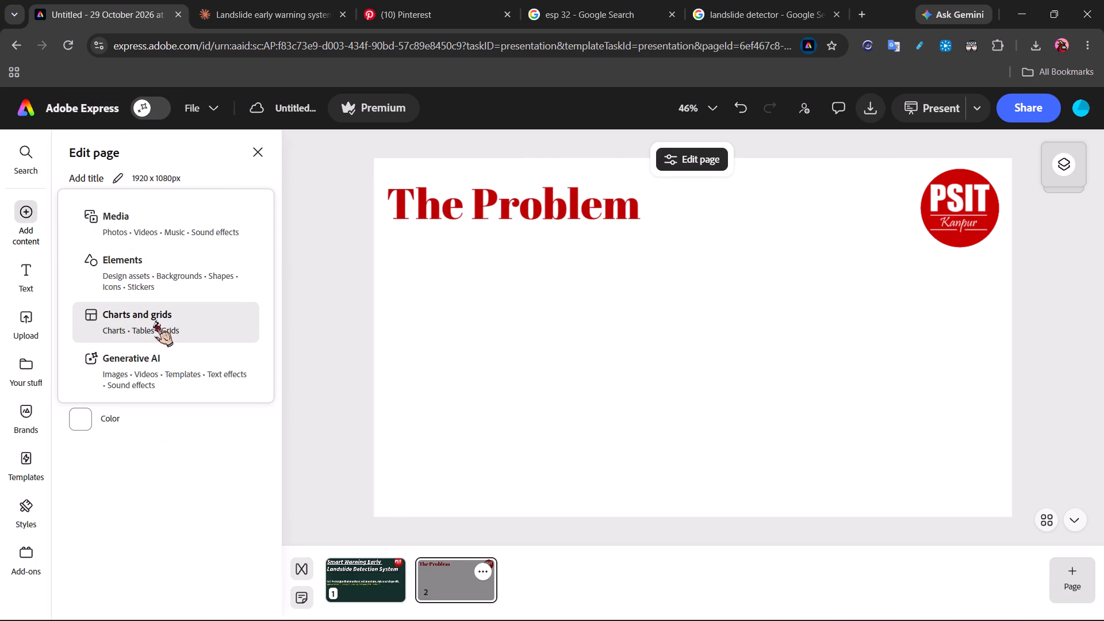
click(155, 321)
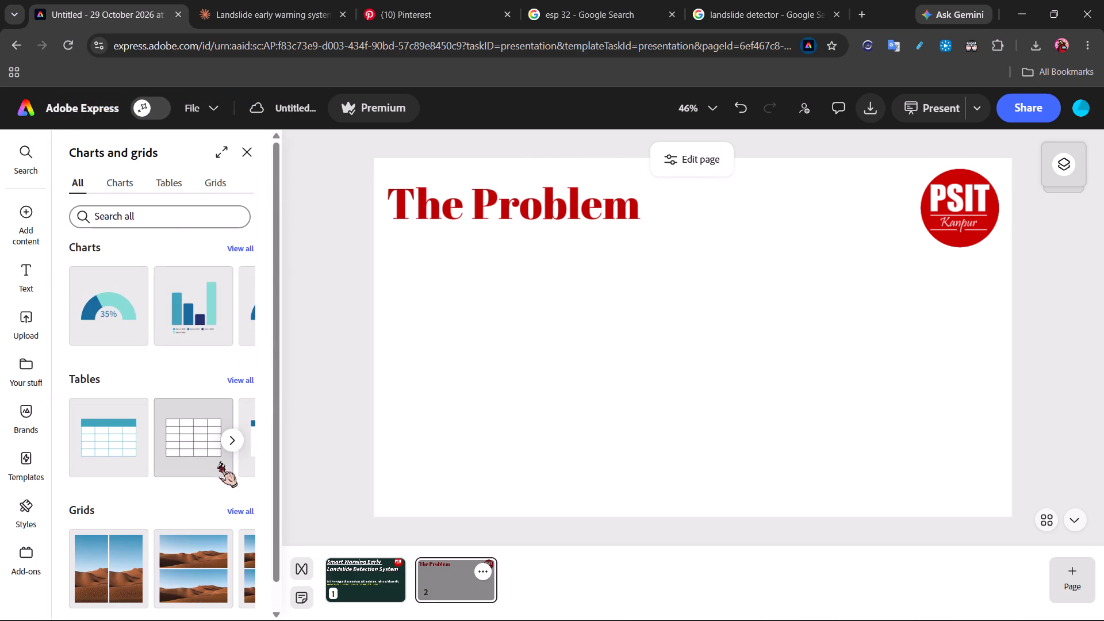
click(233, 563)
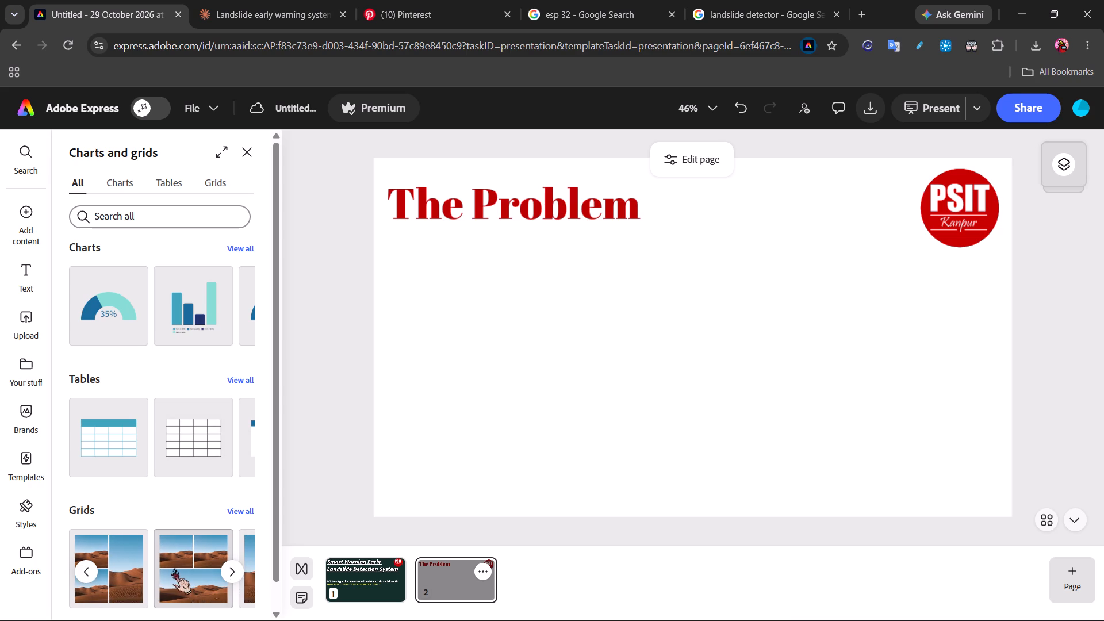
click(229, 572)
click(105, 565)
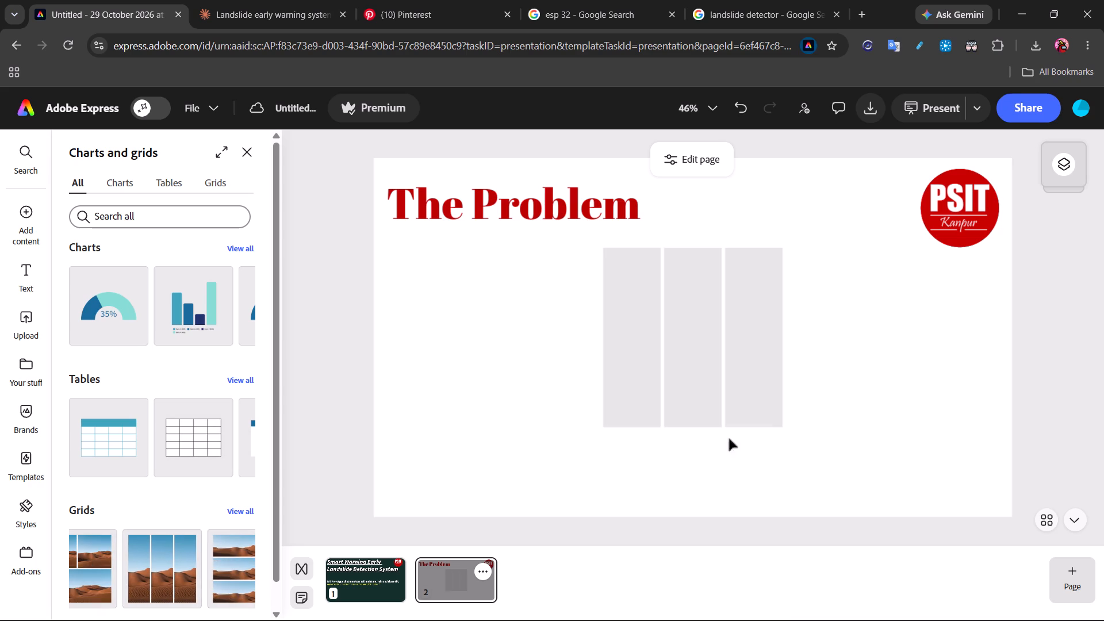
Move the new grid lower, widen it across nearly the whole slide and align its left edge with the title.
drag(704, 329, 704, 366)
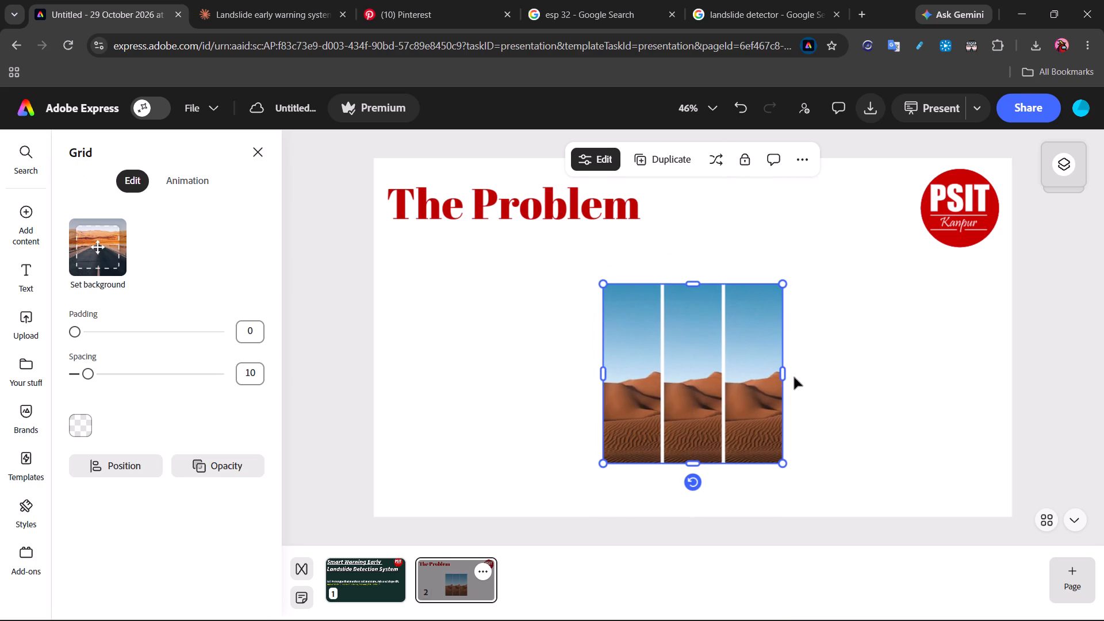
drag(783, 374, 995, 373)
drag(600, 378, 476, 377)
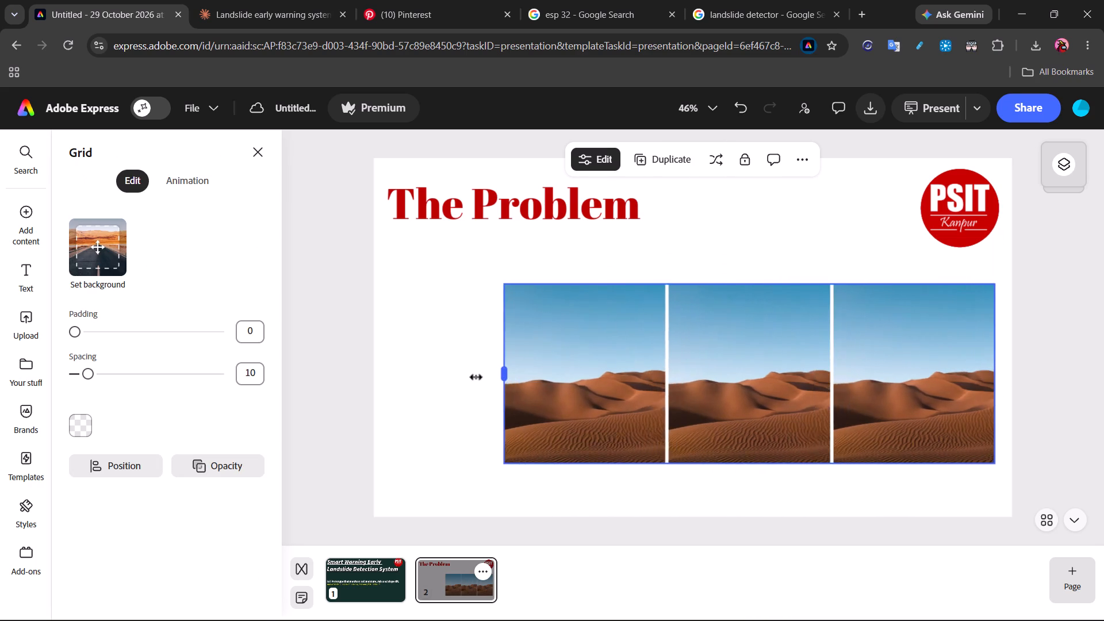
drag(476, 377, 379, 385)
drag(746, 379, 745, 397)
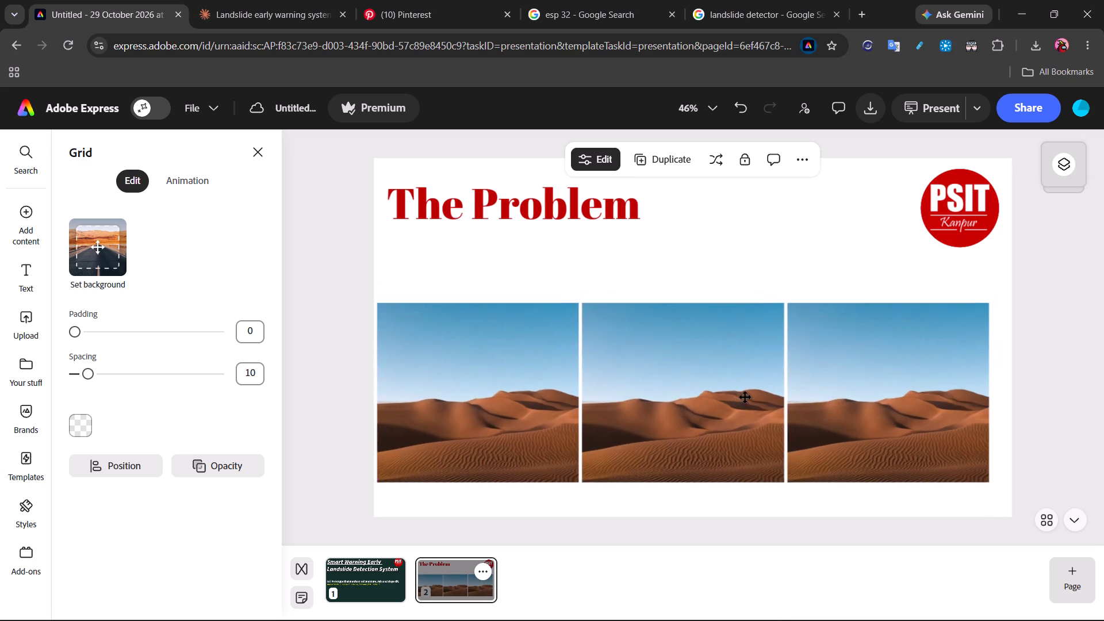
drag(745, 397, 752, 397)
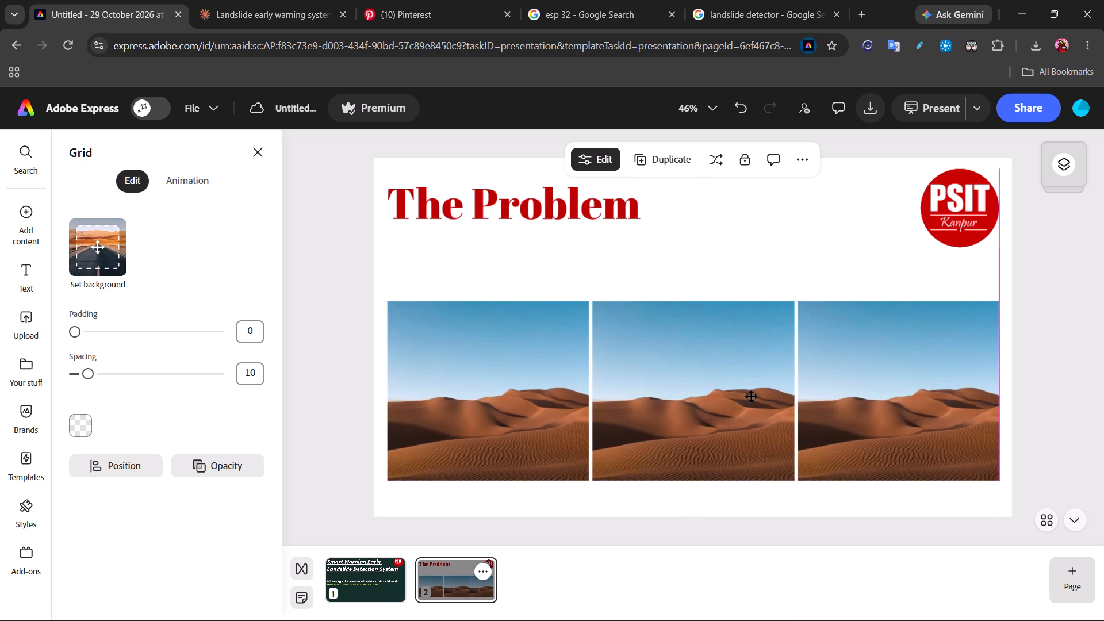
drag(752, 397, 751, 397)
drag(751, 397, 749, 397)
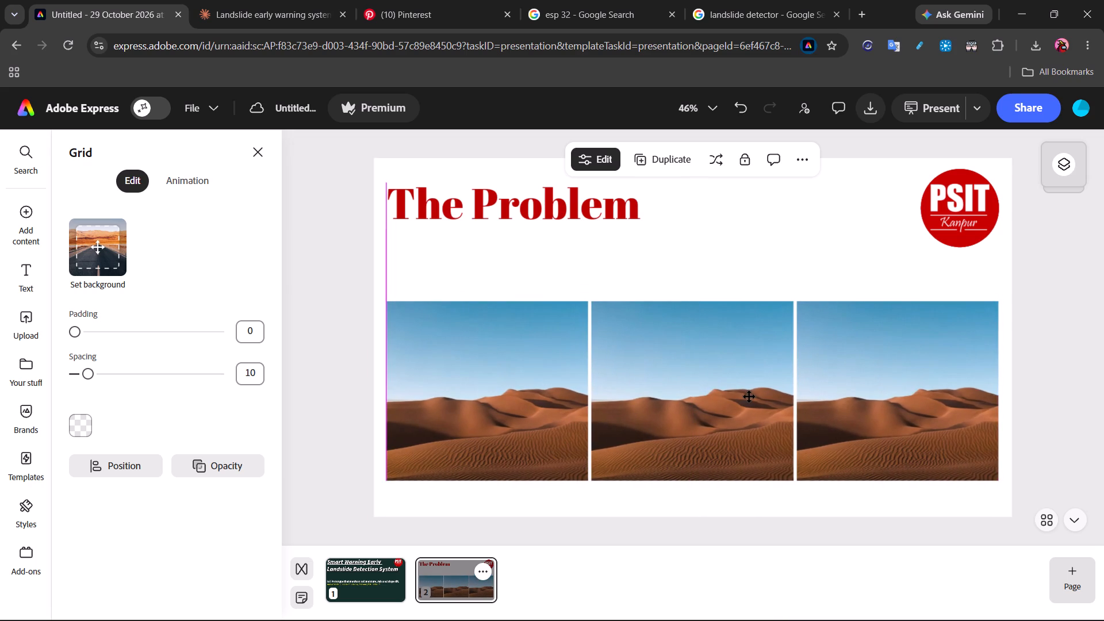
drag(749, 397, 750, 397)
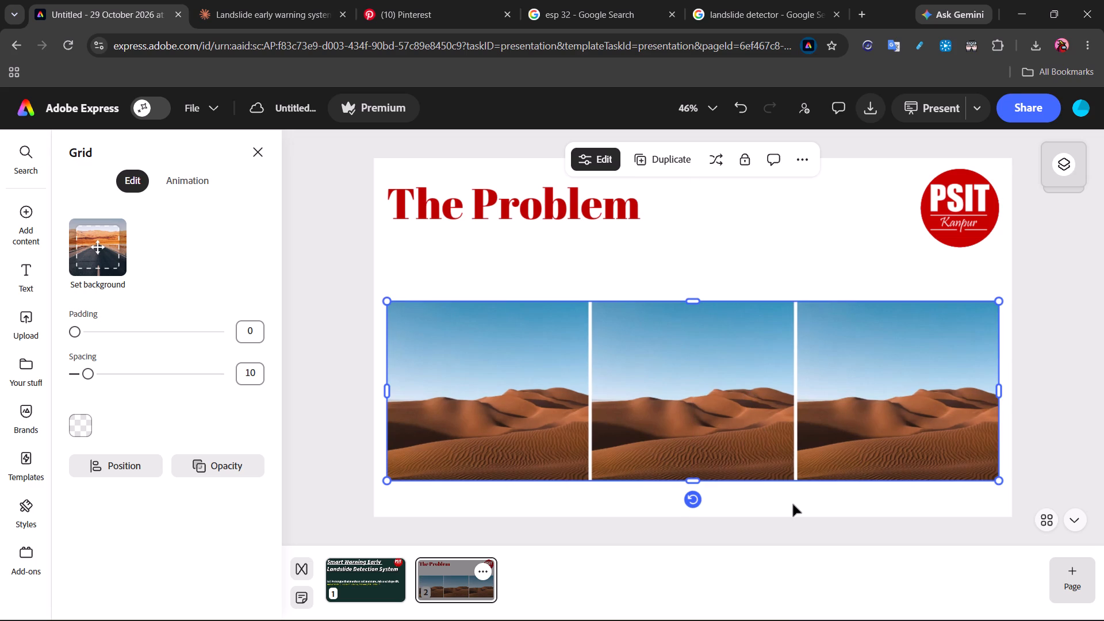
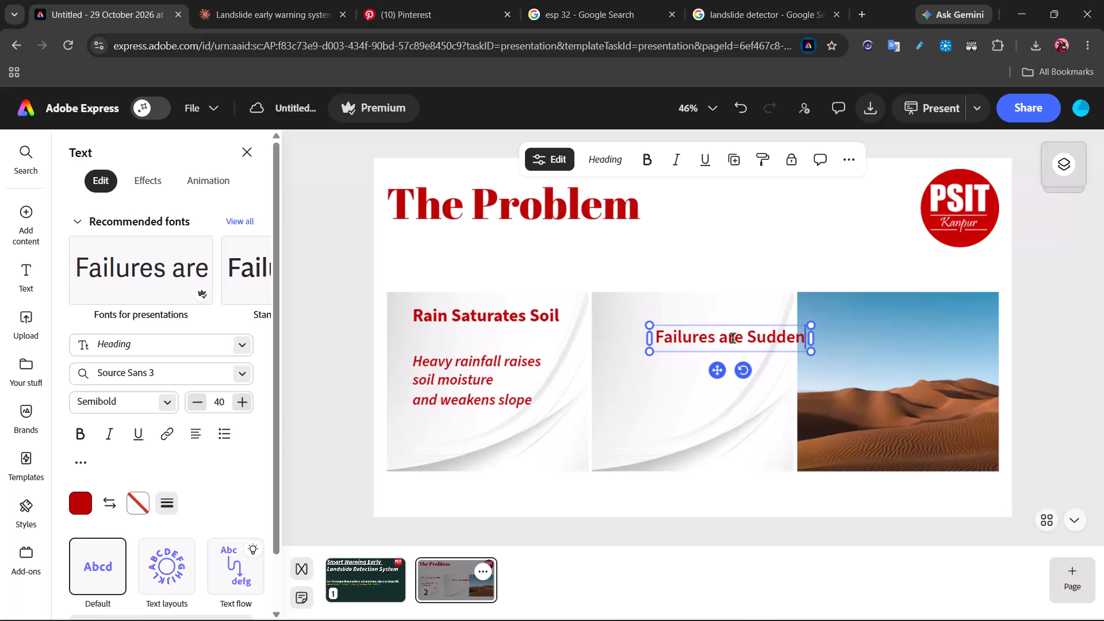
Move the "Failures are Sudden" heading to the top of the second column, level with "Rain Saturates Soil".
drag(731, 340, 687, 332)
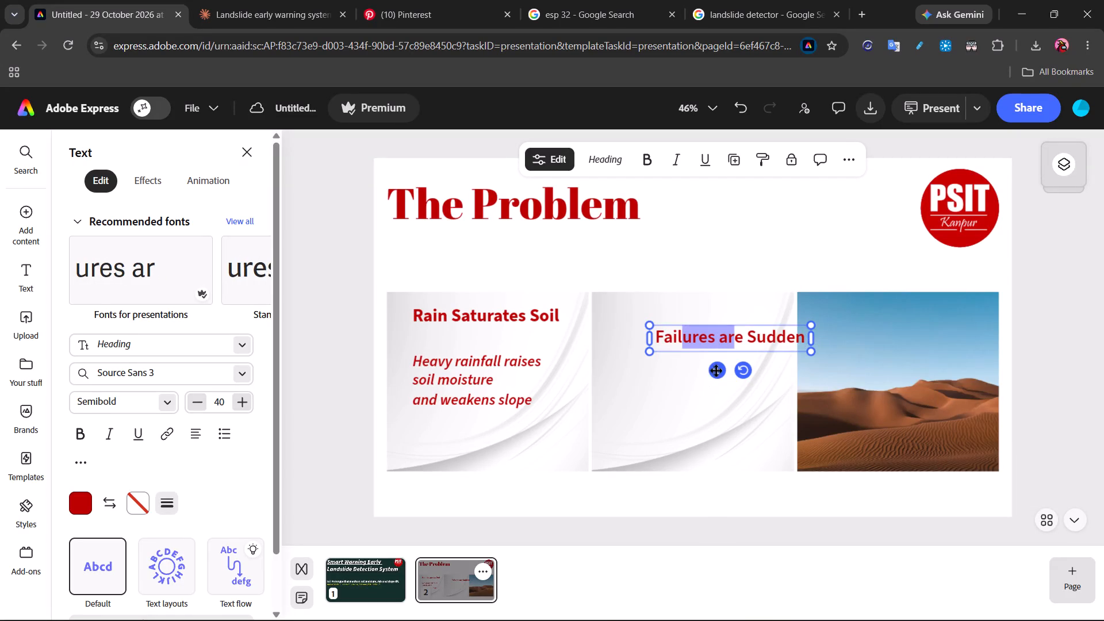
drag(716, 371, 677, 348)
click(663, 370)
click(638, 380)
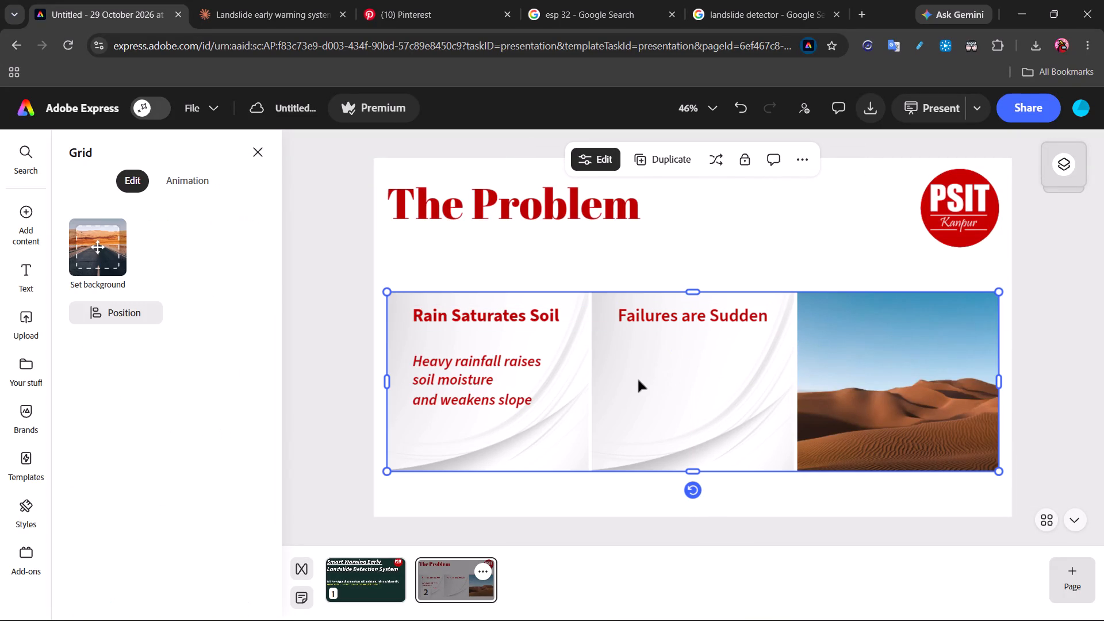
click(720, 393)
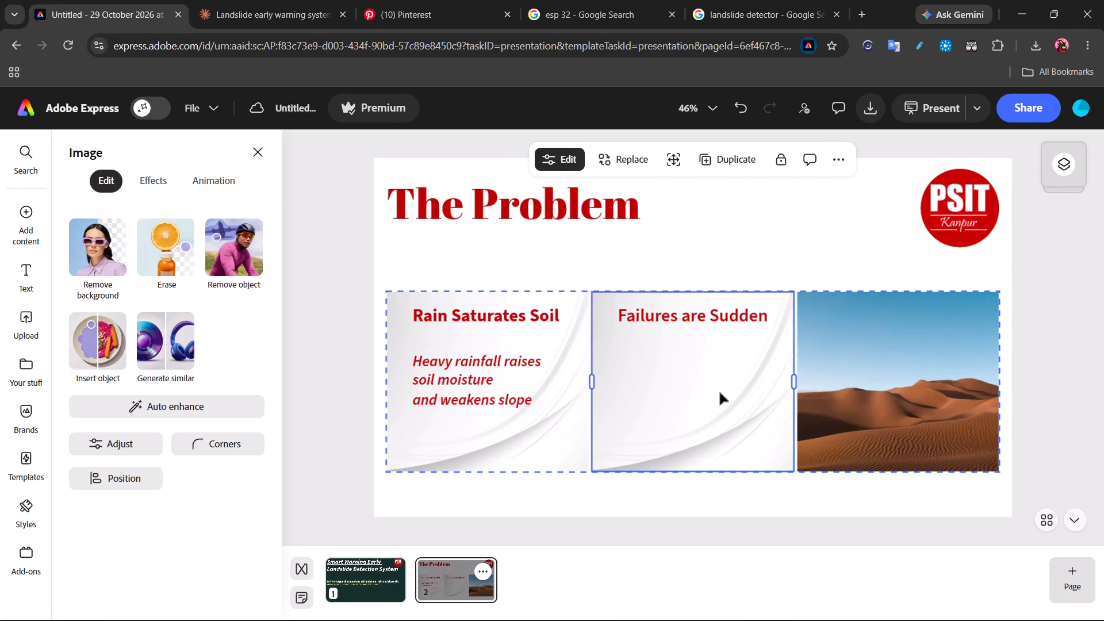
click(20, 278)
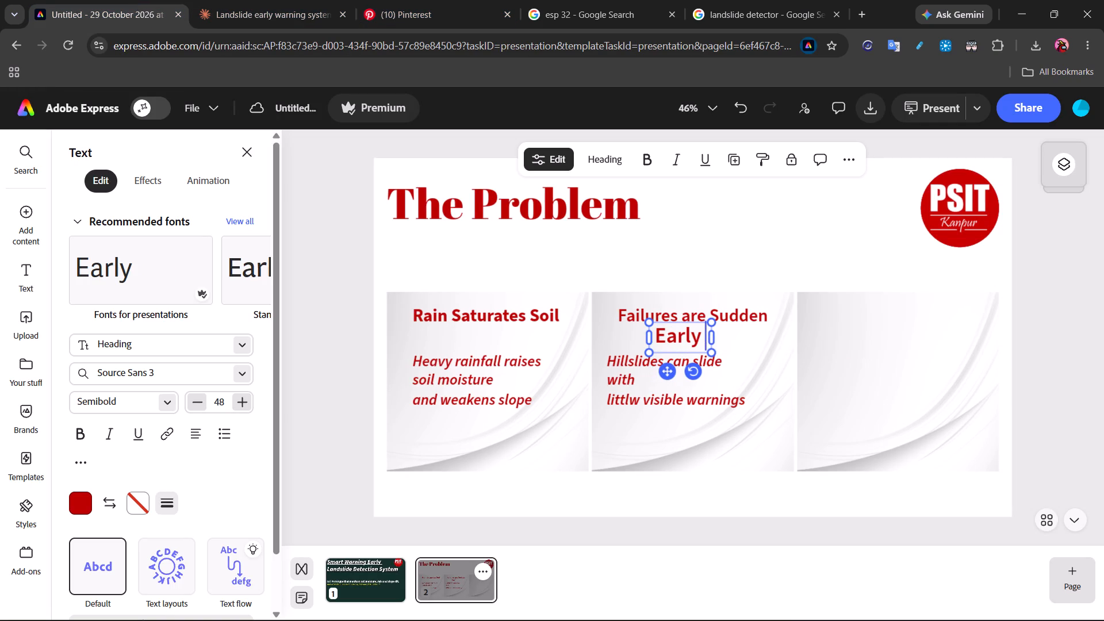
text(Wa)
text(rning)
key(space)
text(Helps)
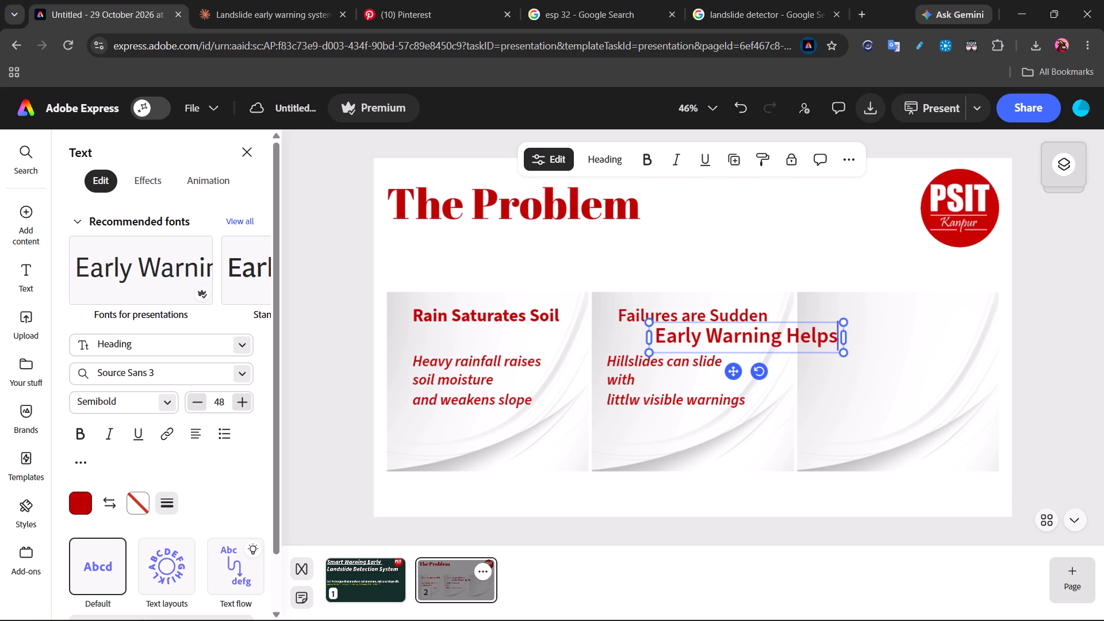
Move the "Early Warning Helps" heading to the top of the third column, set its font size to 40 and align it with the other headings.
drag(734, 373, 734, 373)
drag(734, 373, 881, 356)
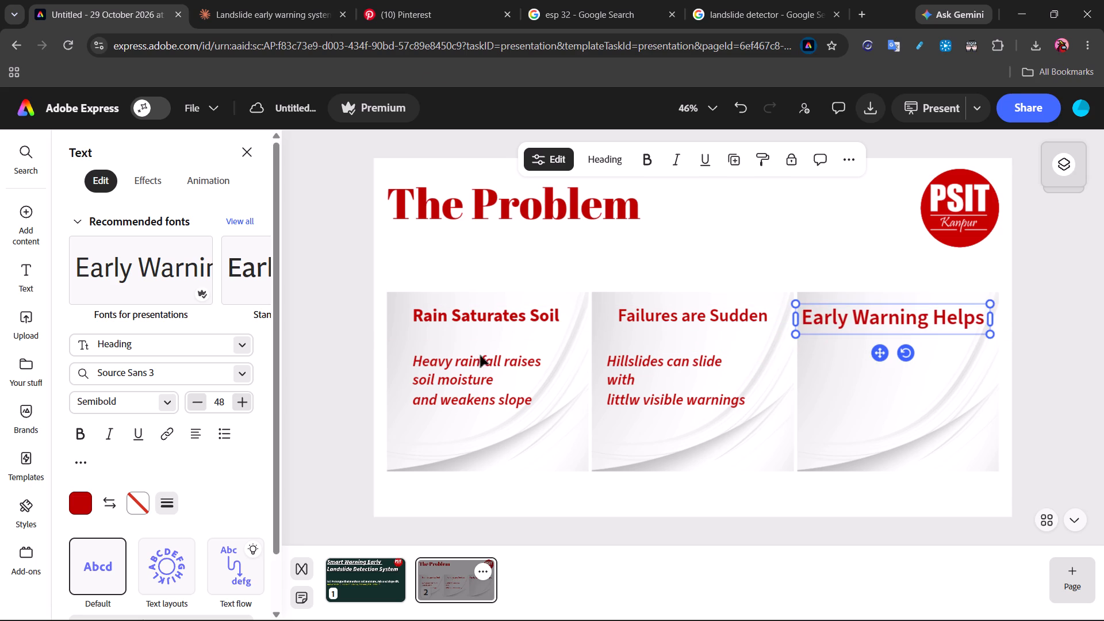
triple_click(186, 400)
double_click(186, 400)
triple_click(186, 400)
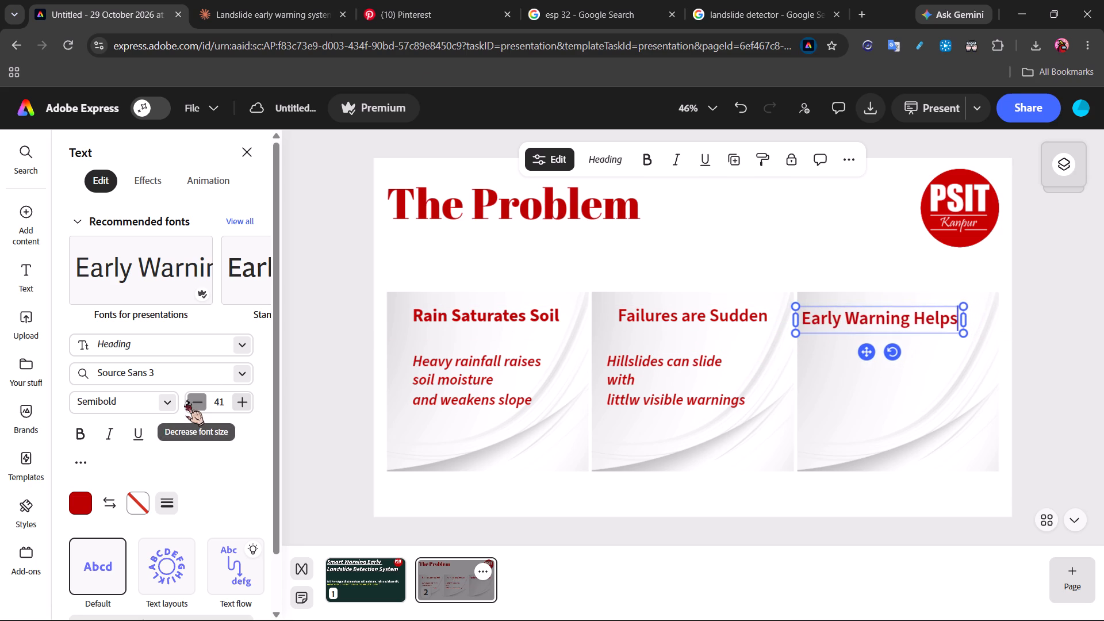
drag(865, 354, 888, 351)
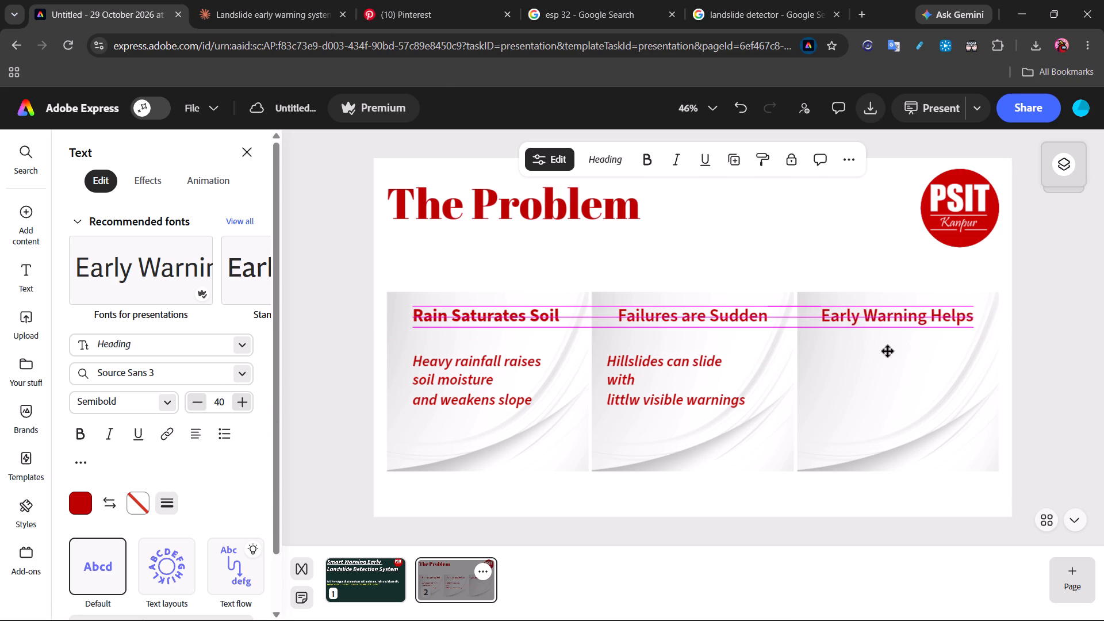
drag(888, 351, 884, 351)
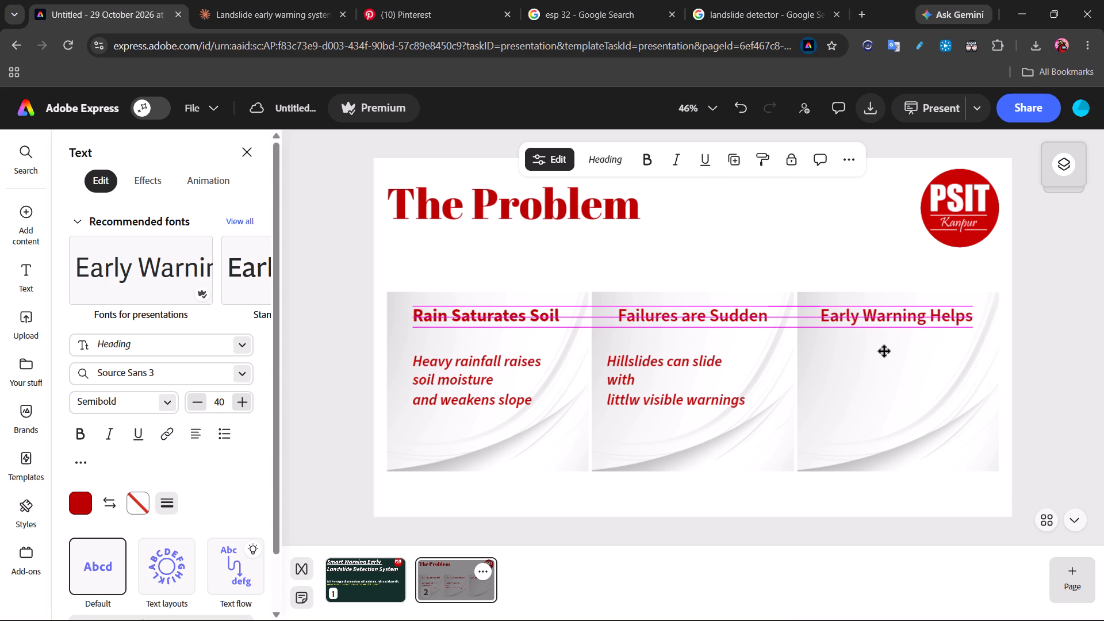
drag(884, 351, 883, 349)
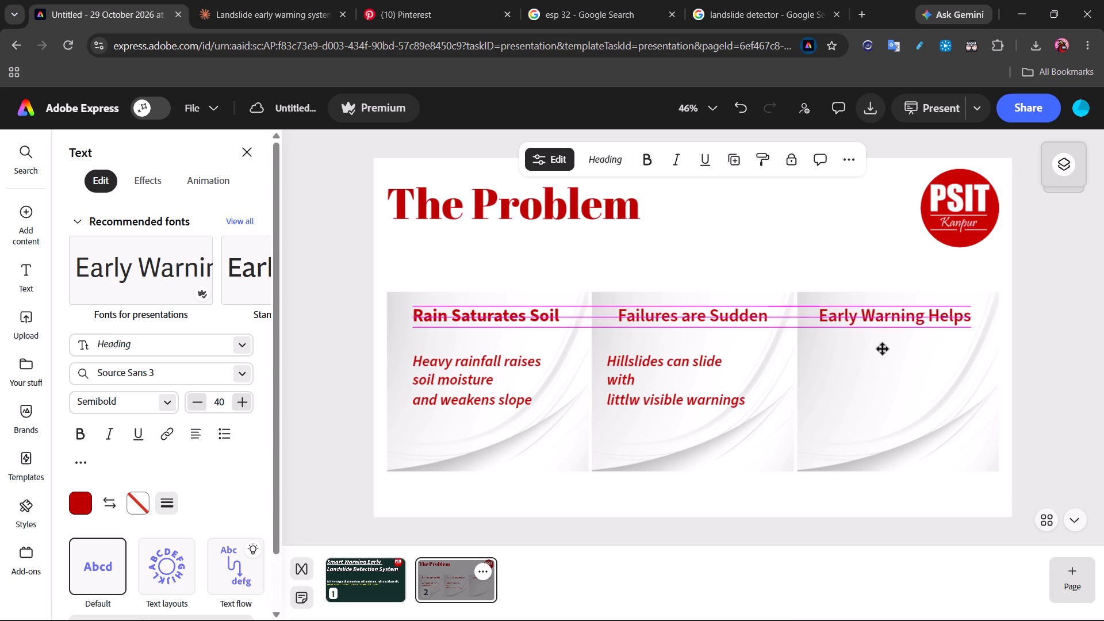
Finish aligning the "Early Warning Helps" heading level with the other two column headings.
drag(883, 349, 884, 350)
click(891, 407)
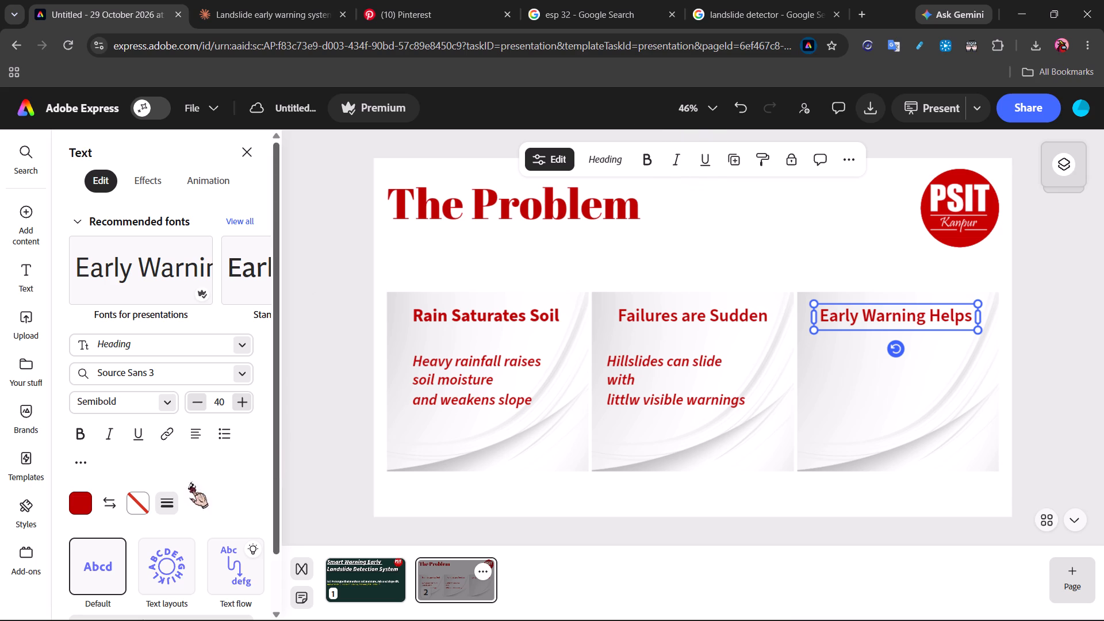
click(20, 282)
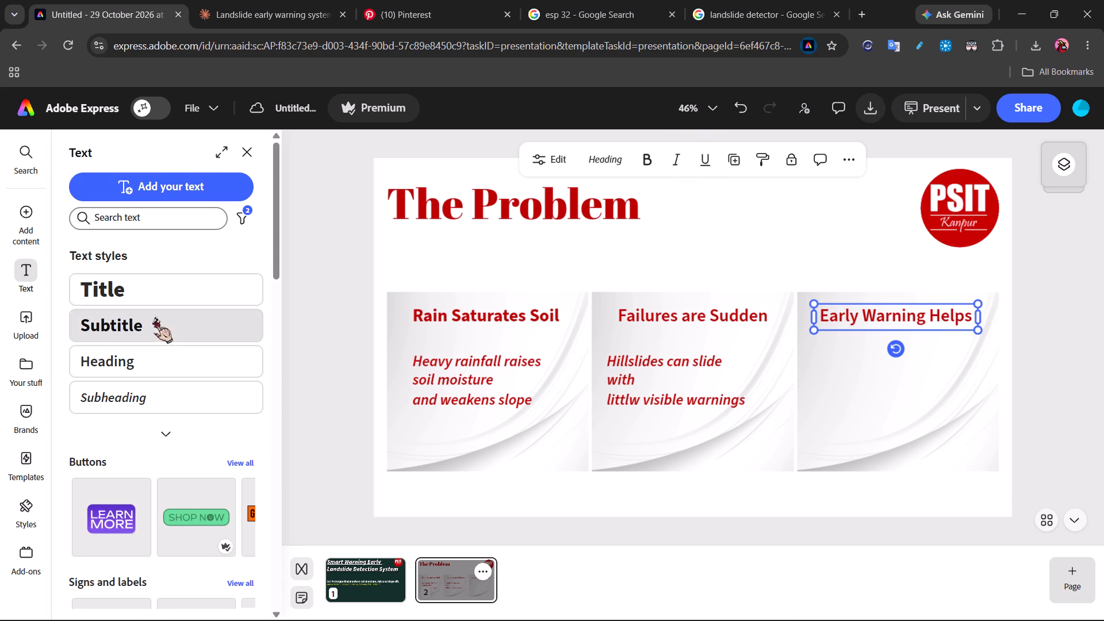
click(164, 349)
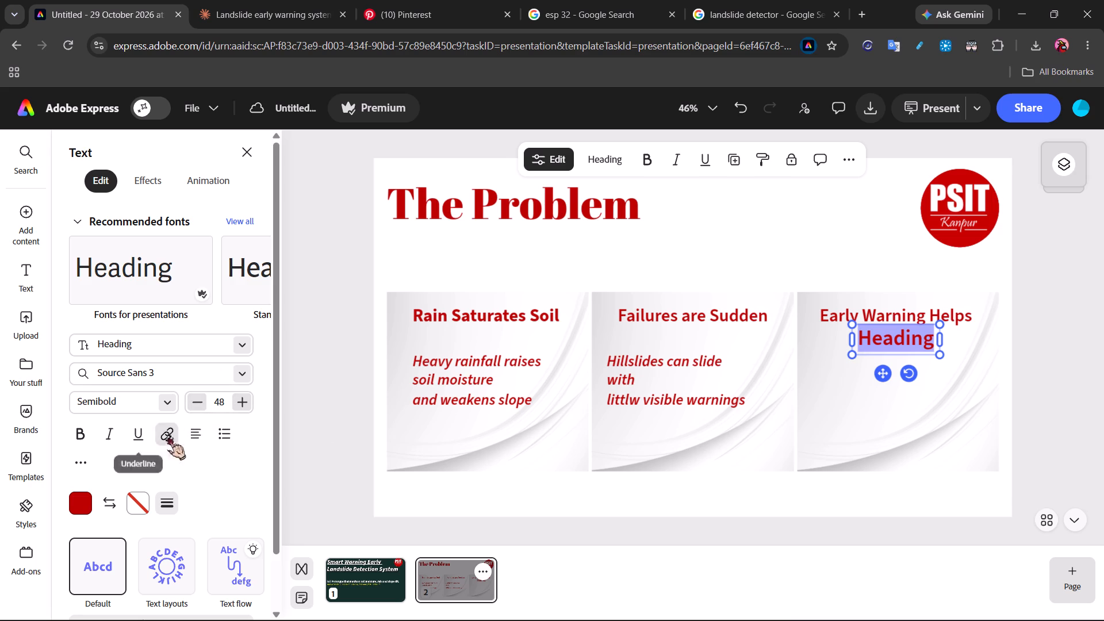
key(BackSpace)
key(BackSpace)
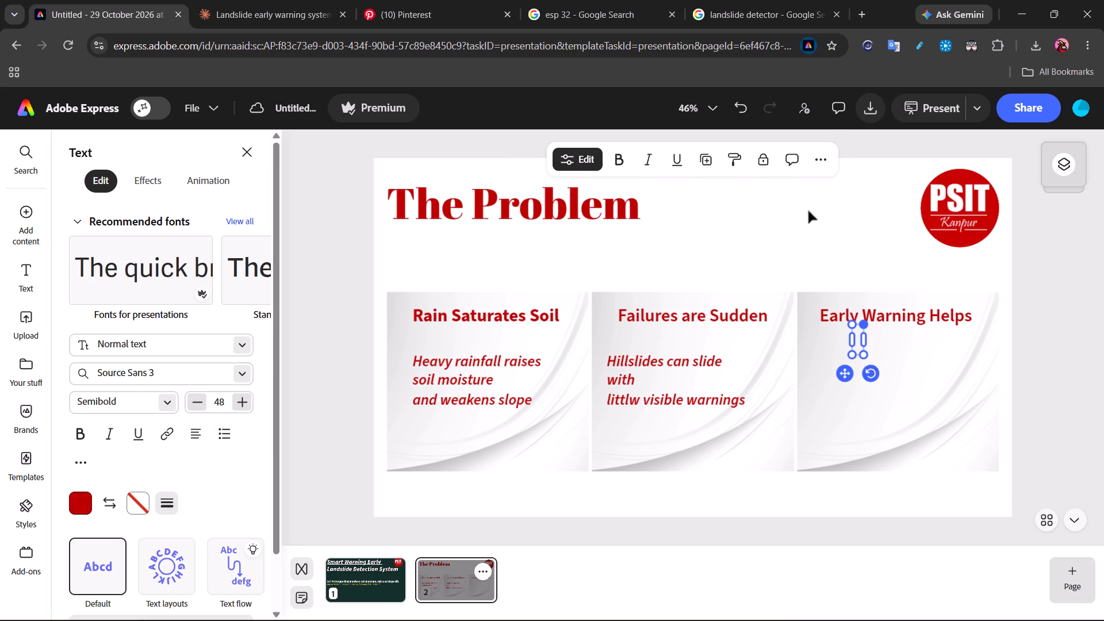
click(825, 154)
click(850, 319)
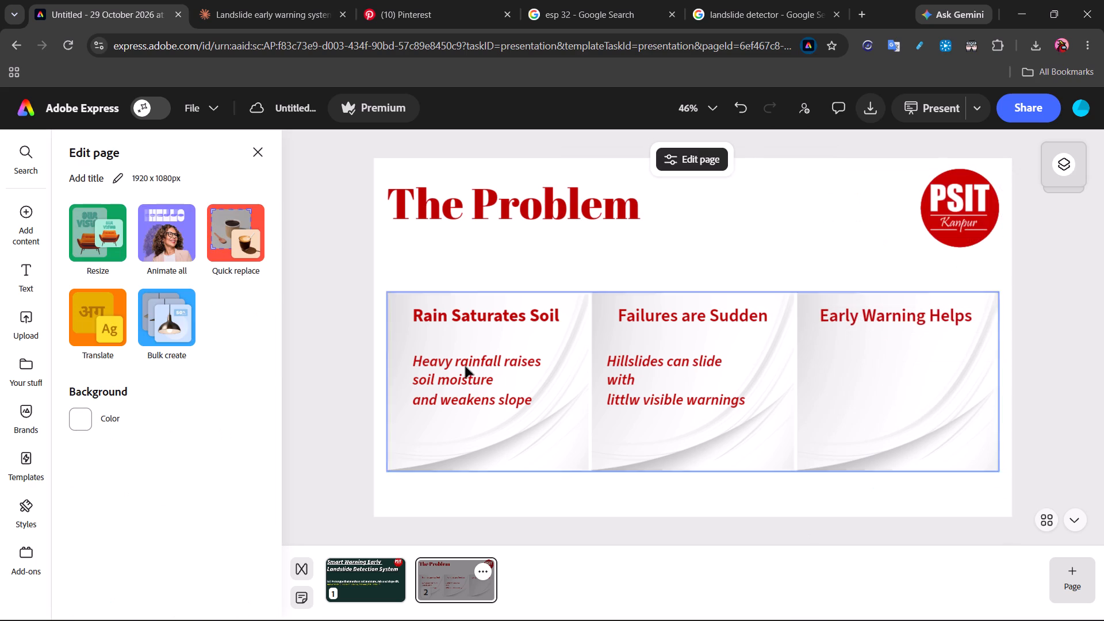
Add a Subheading text in the third column reading "Even Minutes of notice give authority time to act", based on the third card of Claude's example slide.
click(33, 271)
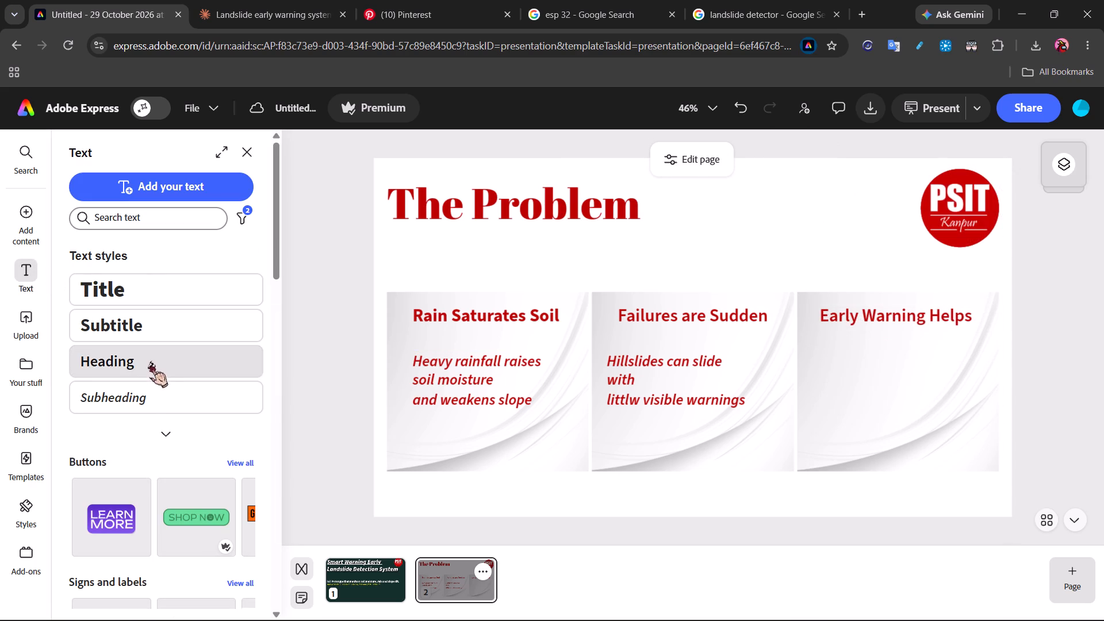
click(149, 388)
drag(678, 373, 684, 373)
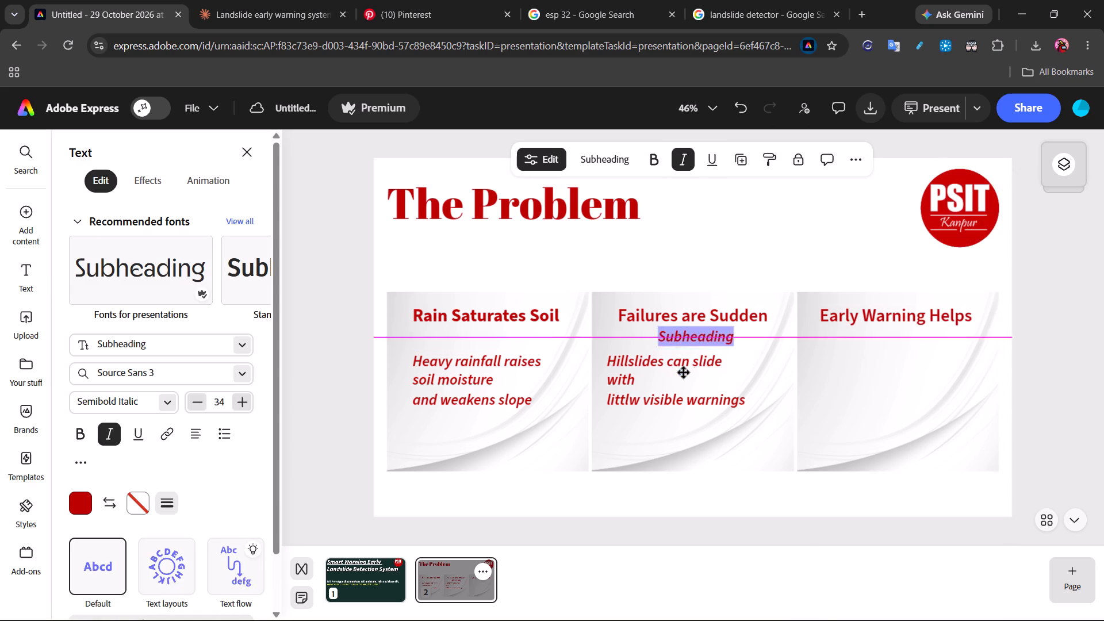
drag(684, 373, 879, 394)
click(213, 0)
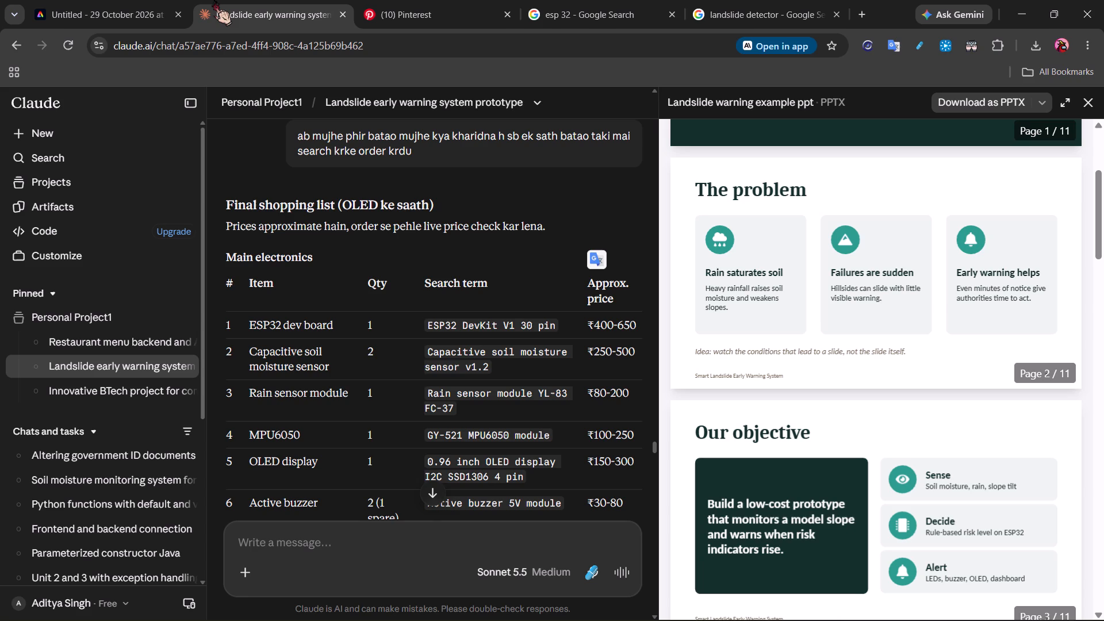
click(162, 0)
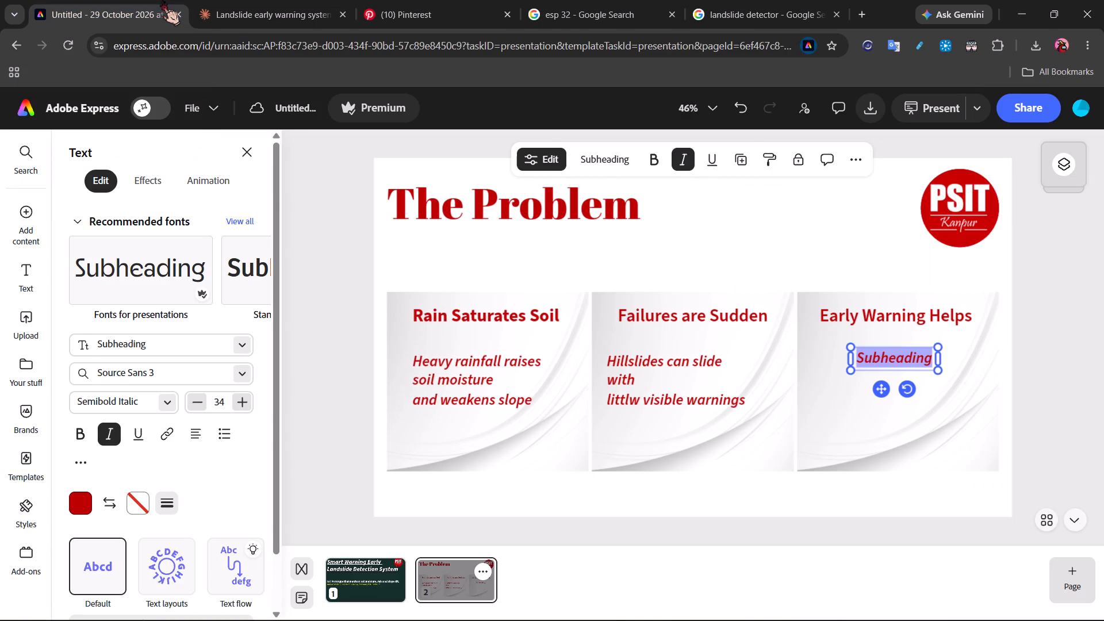
key(BackSpace)
text(Even Minutes)
key(space)
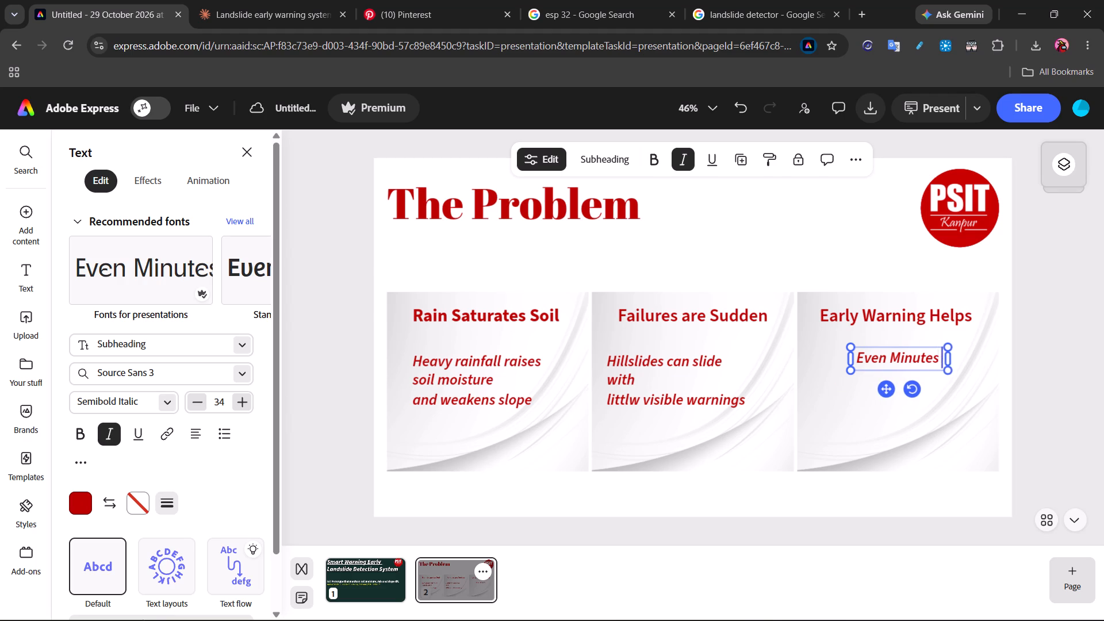
text(of notice give authority time ti)
key(space)
key(BackSpace)
key(BackSpace)
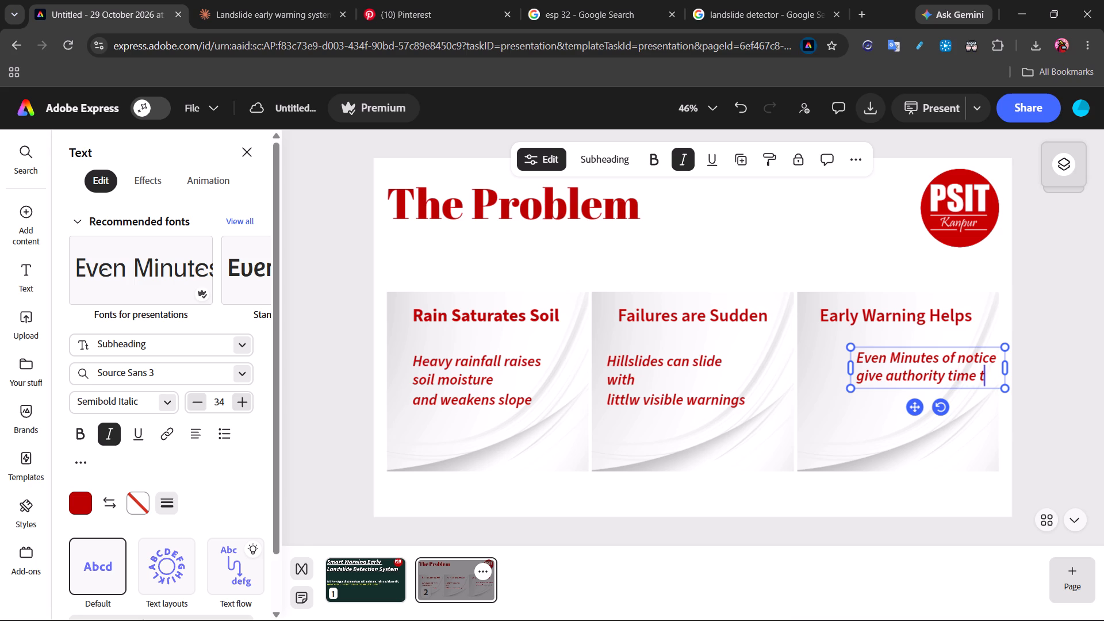
text(o act)
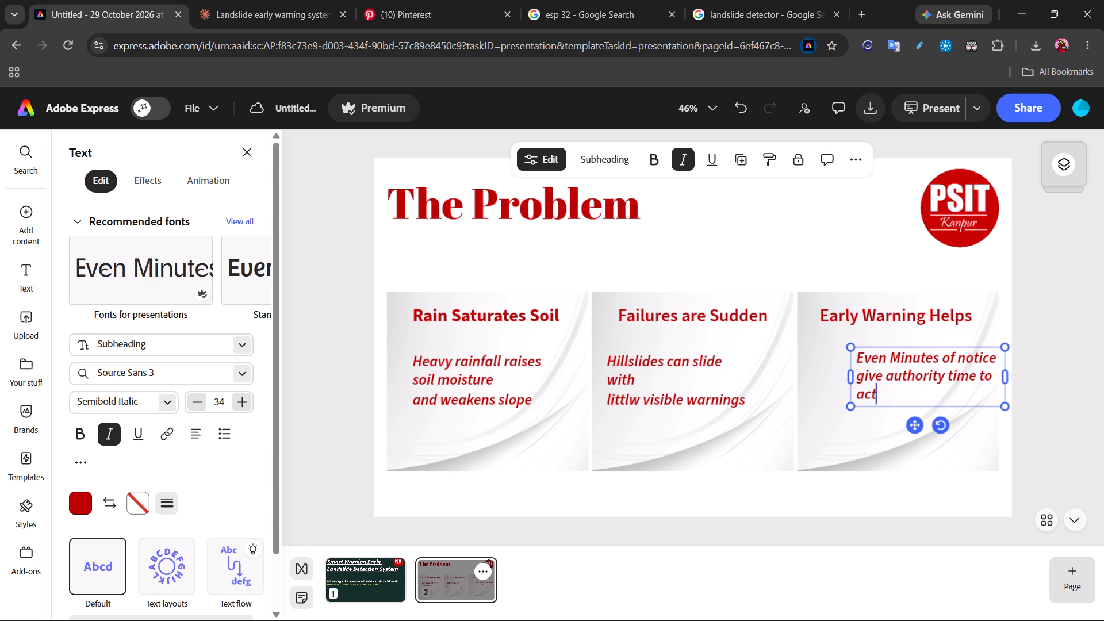
Position the third column's subheading below "Early Warning Helps", level with the other columns' body text and flush with its heading's right end.
drag(915, 430, 858, 420)
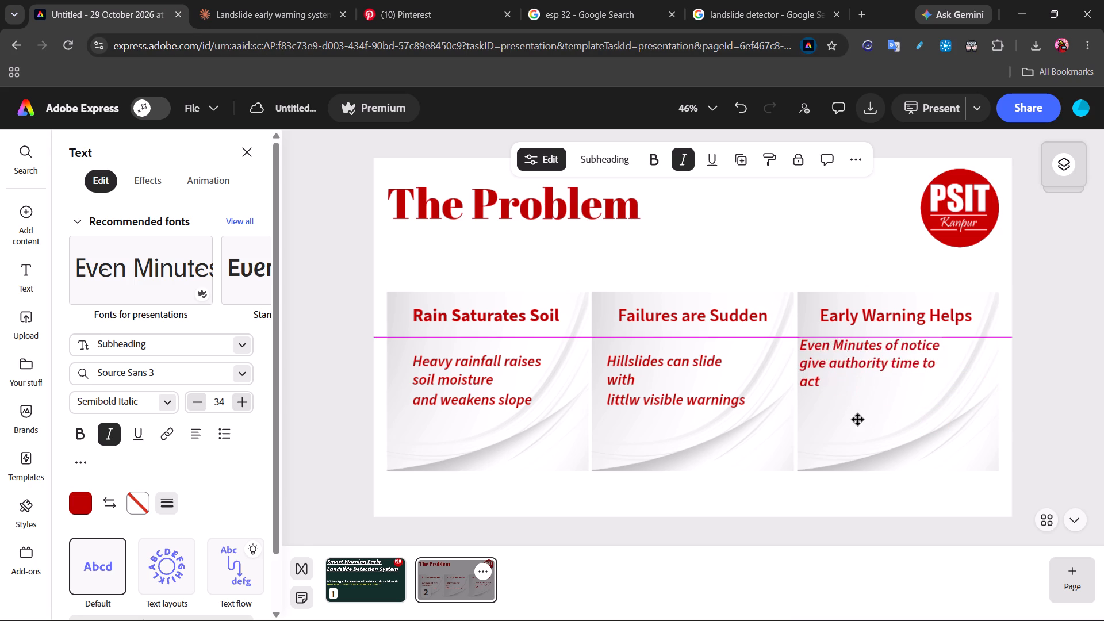
drag(858, 420, 885, 434)
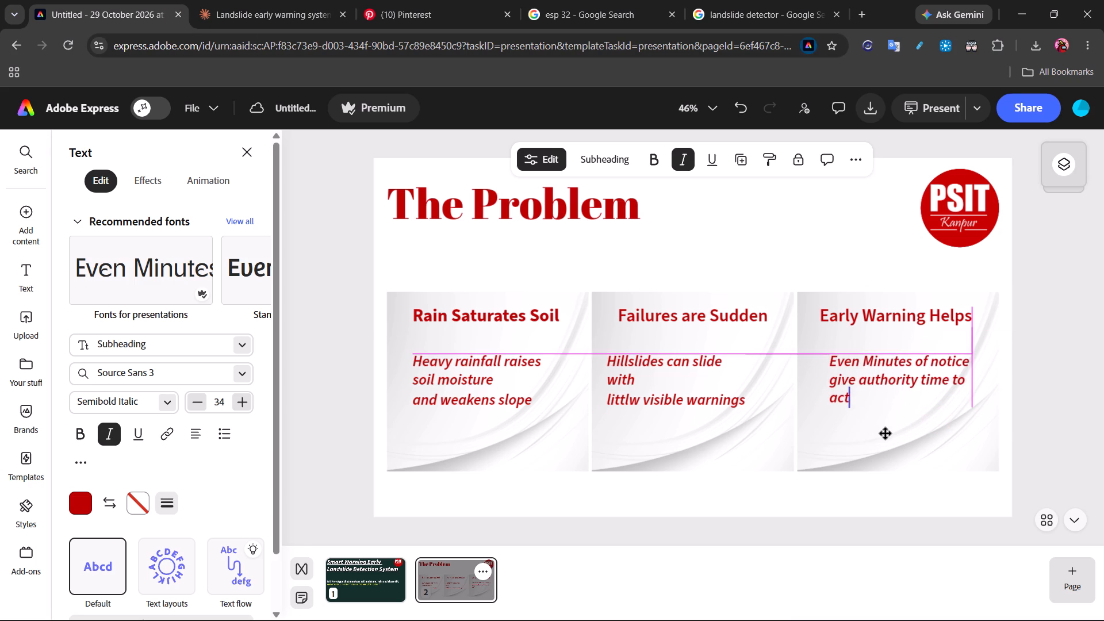
drag(885, 434, 887, 434)
click(871, 460)
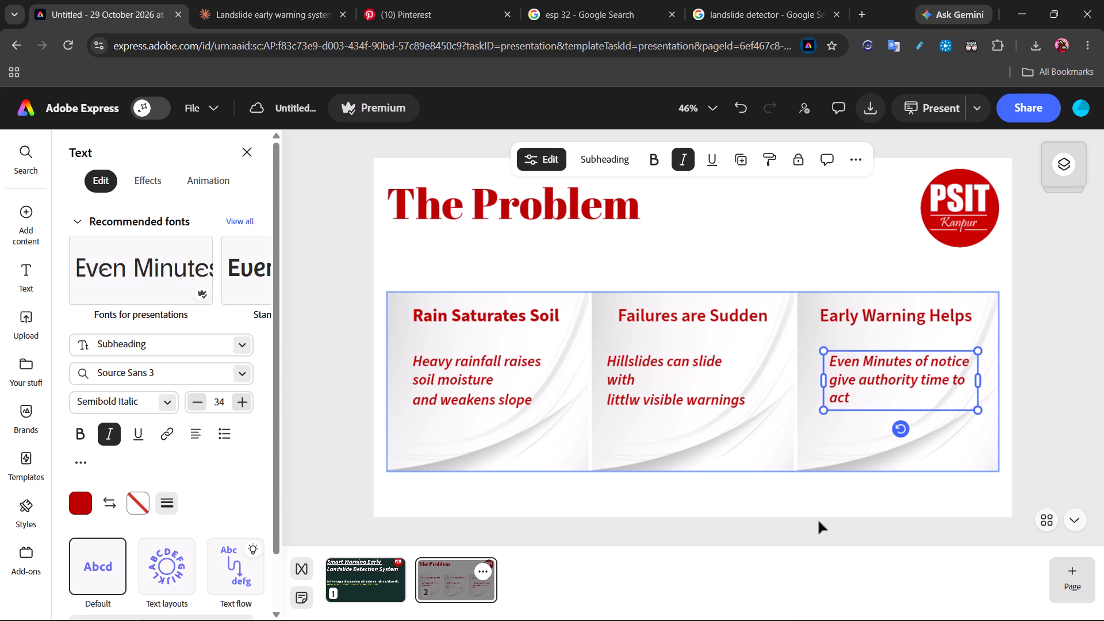
click(819, 522)
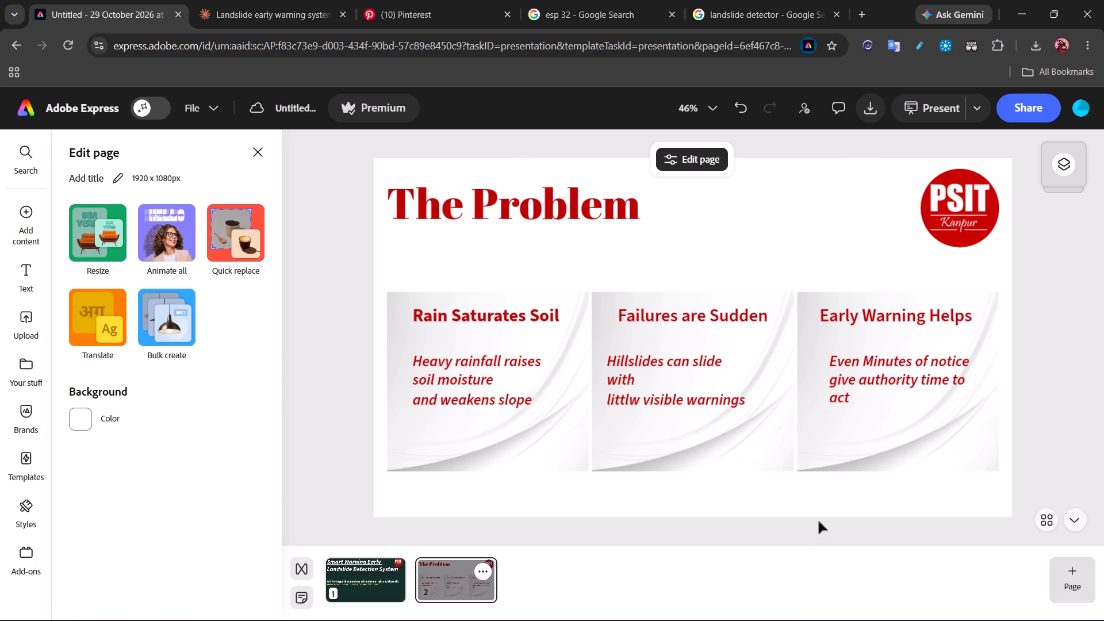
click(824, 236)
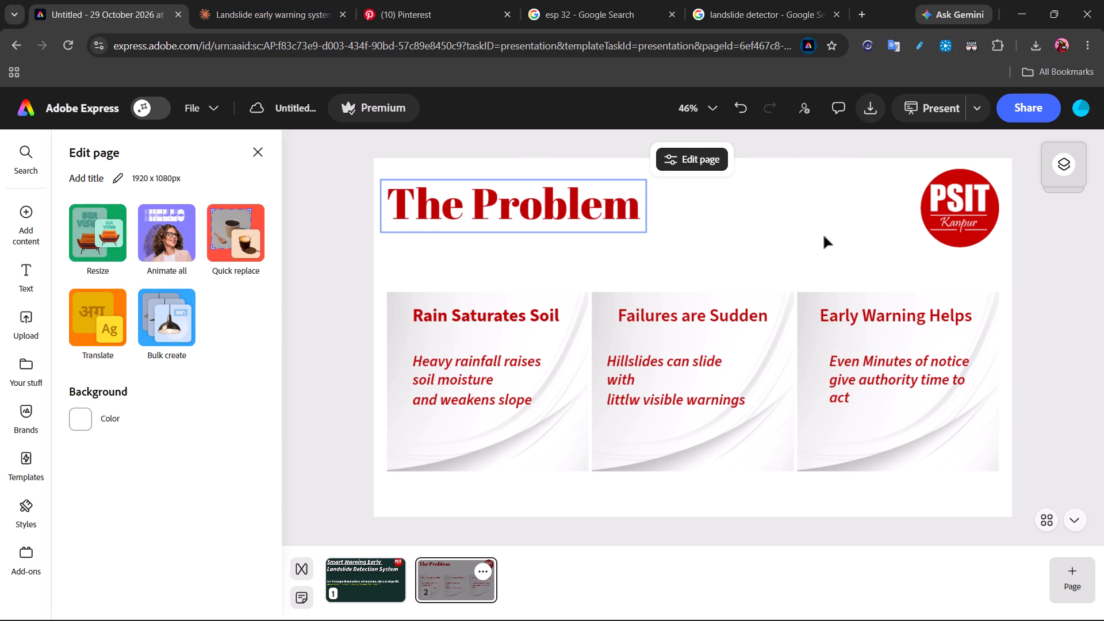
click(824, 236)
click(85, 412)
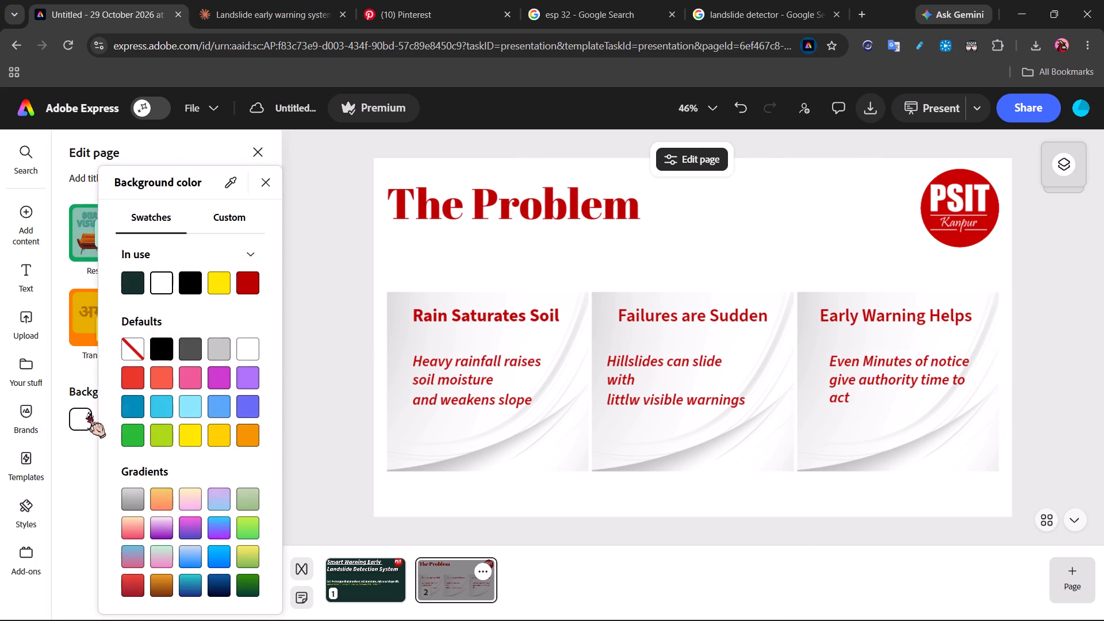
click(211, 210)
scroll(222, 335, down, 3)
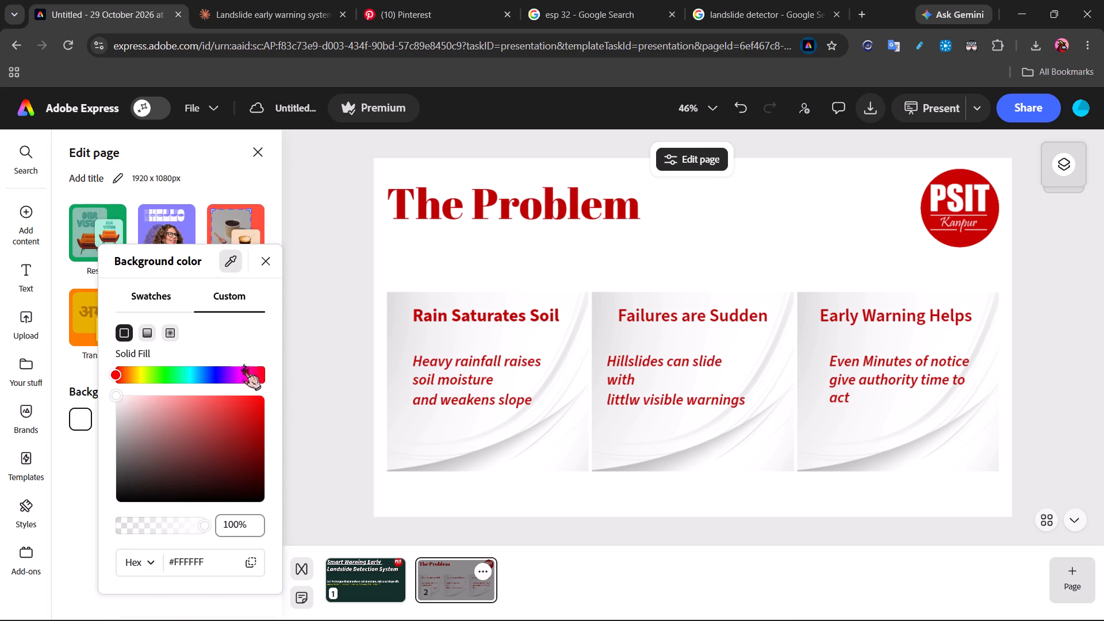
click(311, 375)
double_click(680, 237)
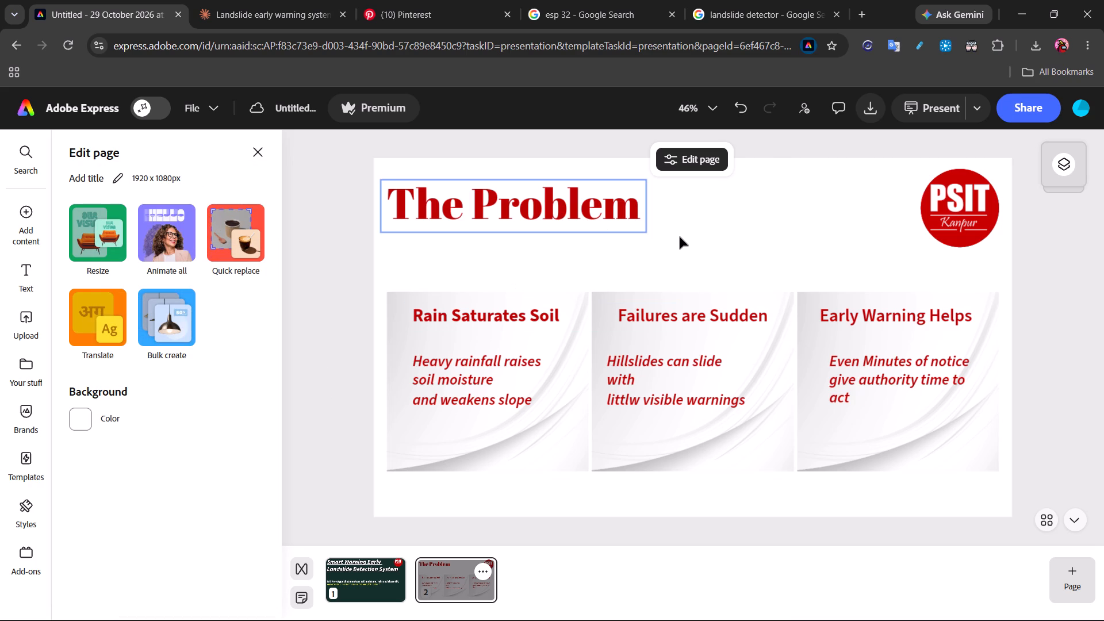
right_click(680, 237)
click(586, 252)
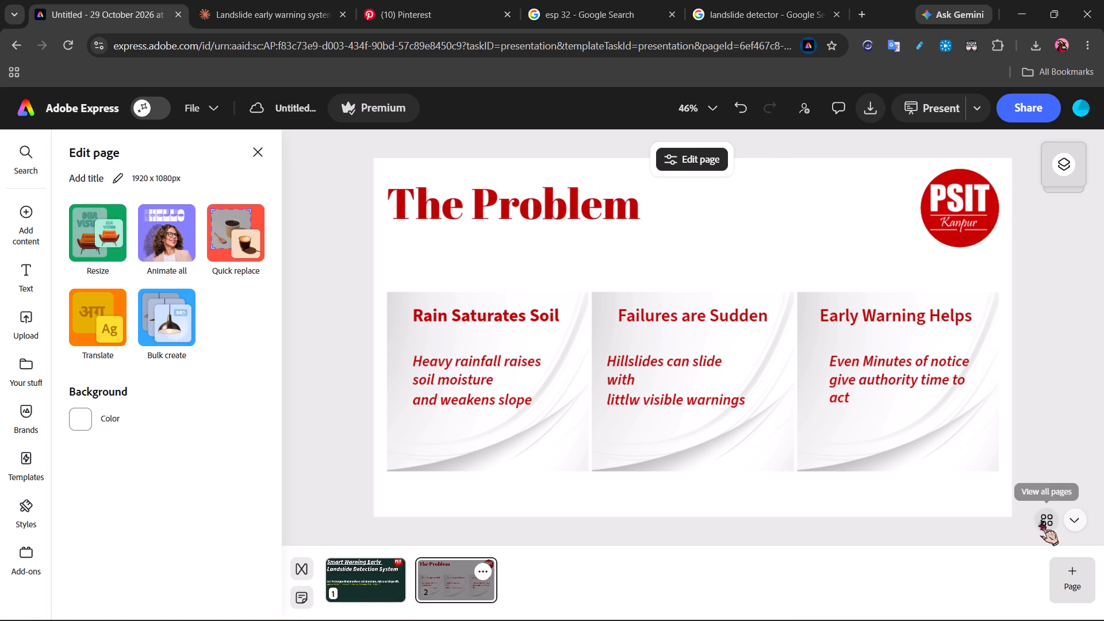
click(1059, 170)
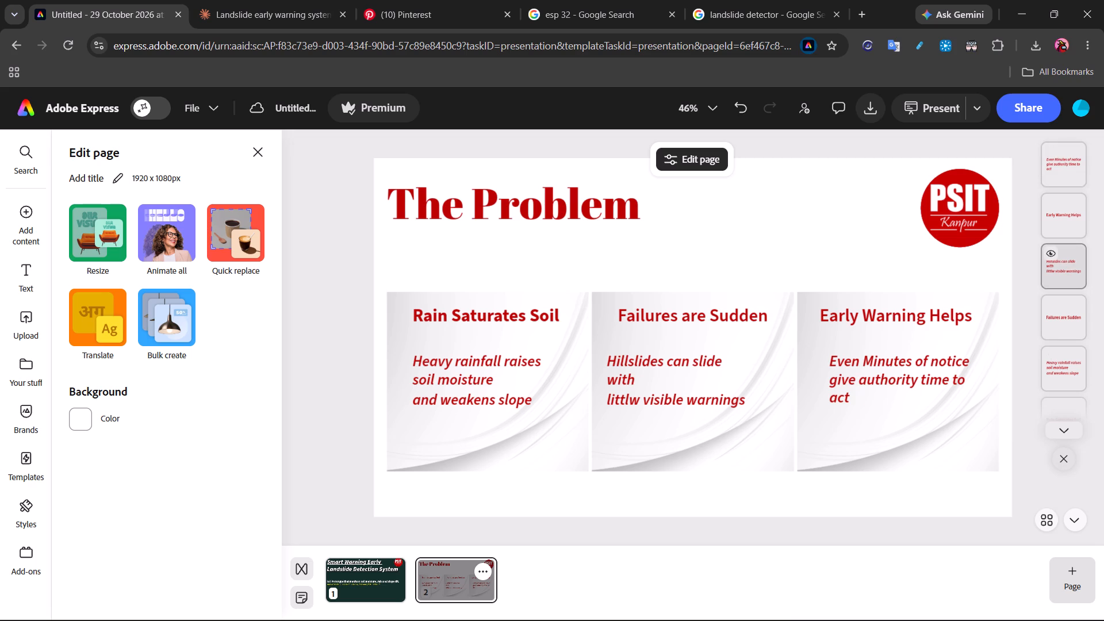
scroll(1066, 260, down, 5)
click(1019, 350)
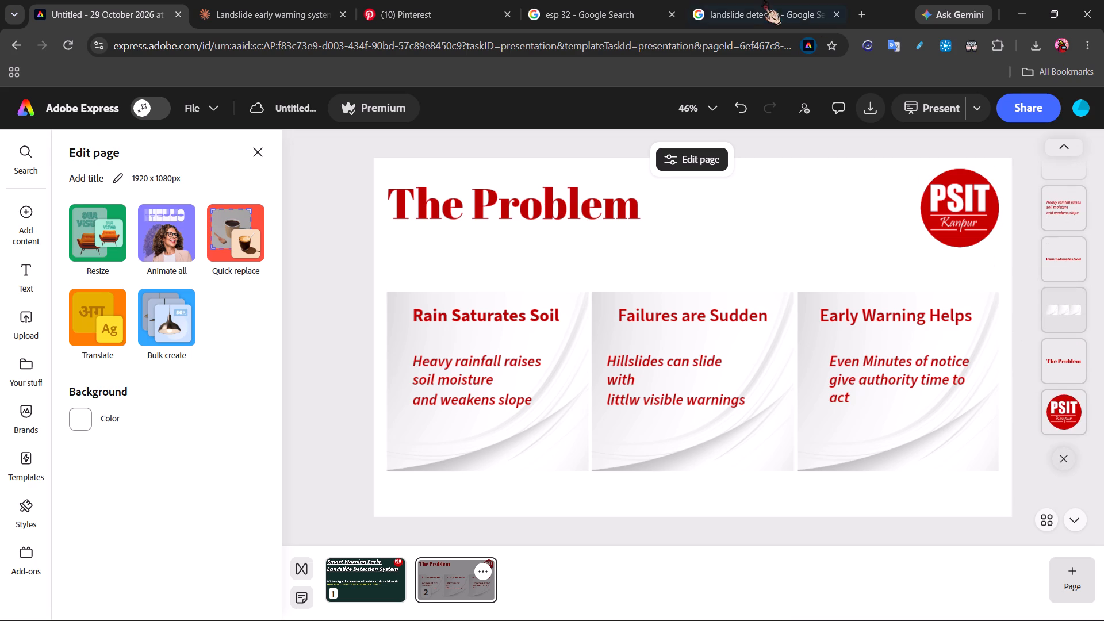
Switch to Pinterest and download the pale slide background with brown geometric shapes and a thin frame to the Downloads folder.
click(320, 0)
click(374, 0)
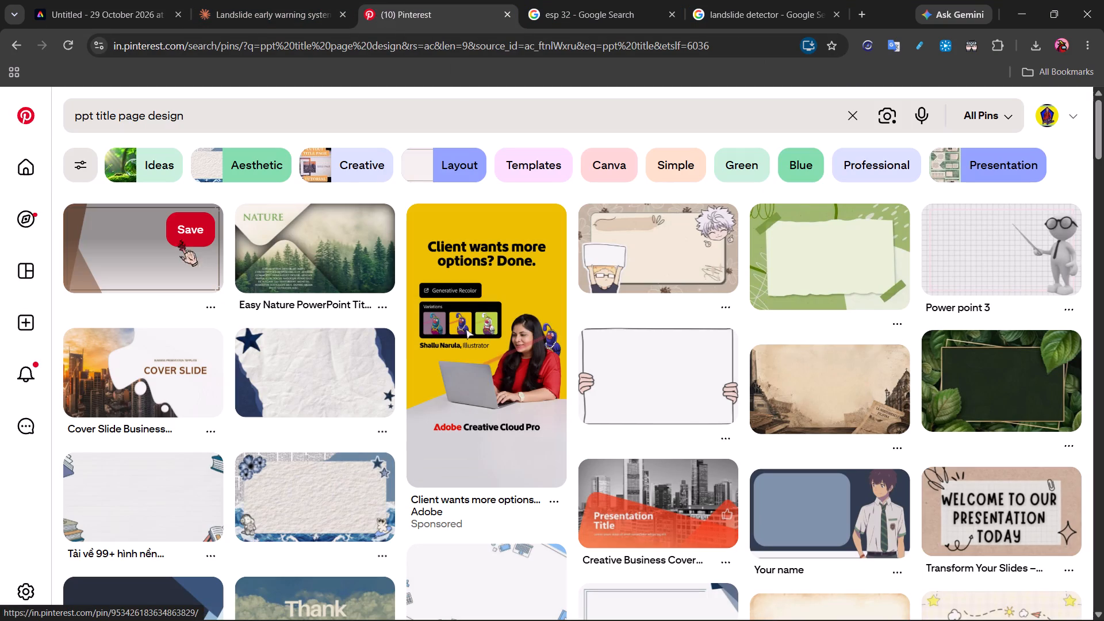
click(177, 273)
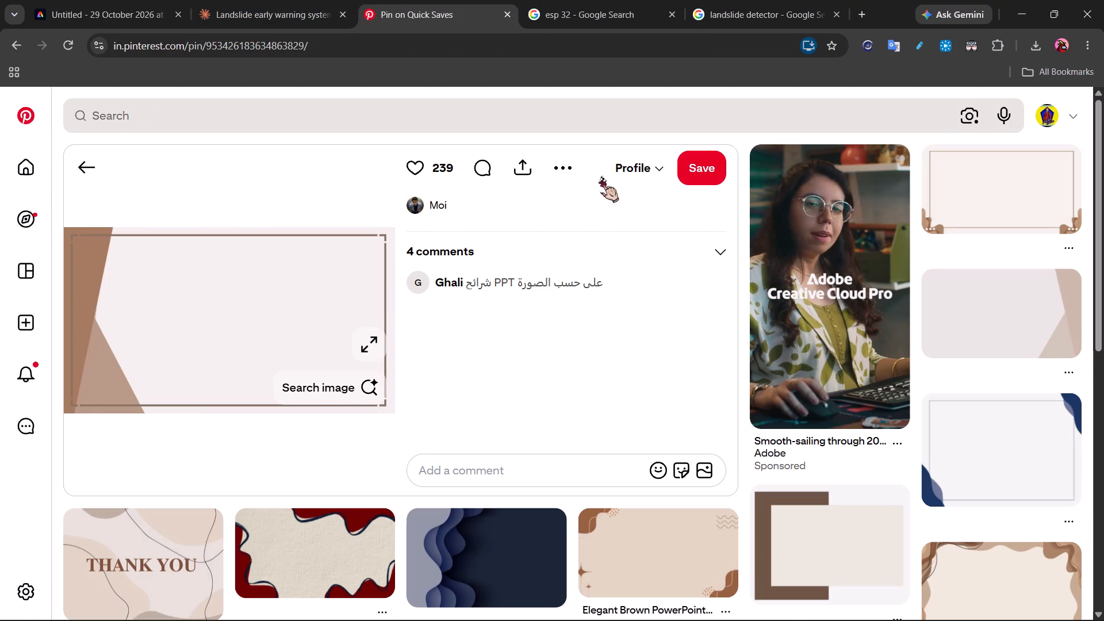
click(581, 165)
click(558, 162)
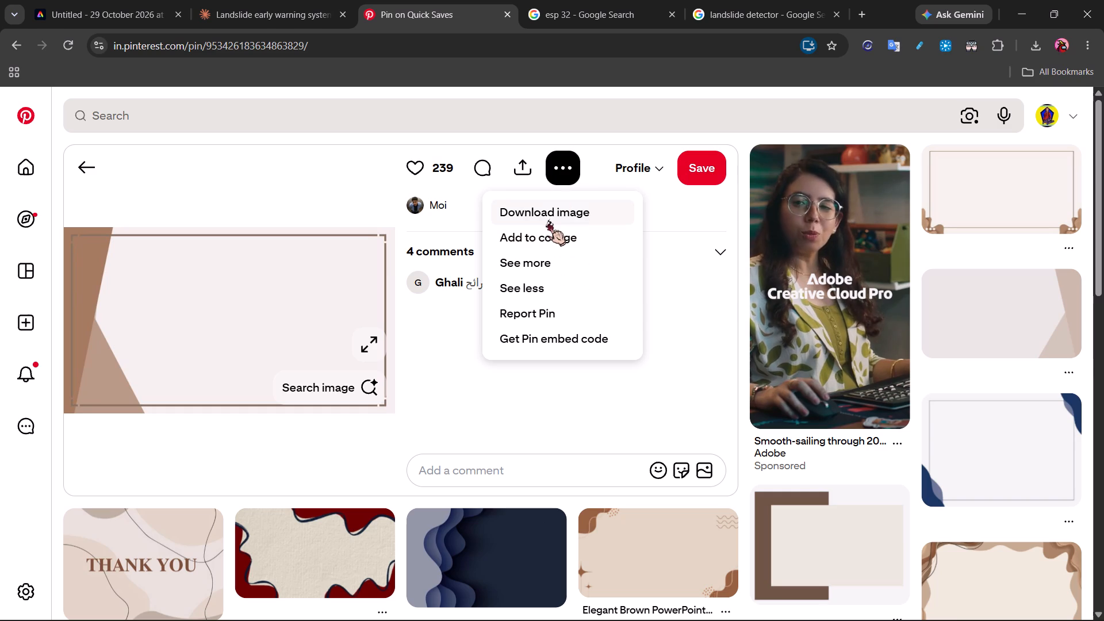
click(547, 220)
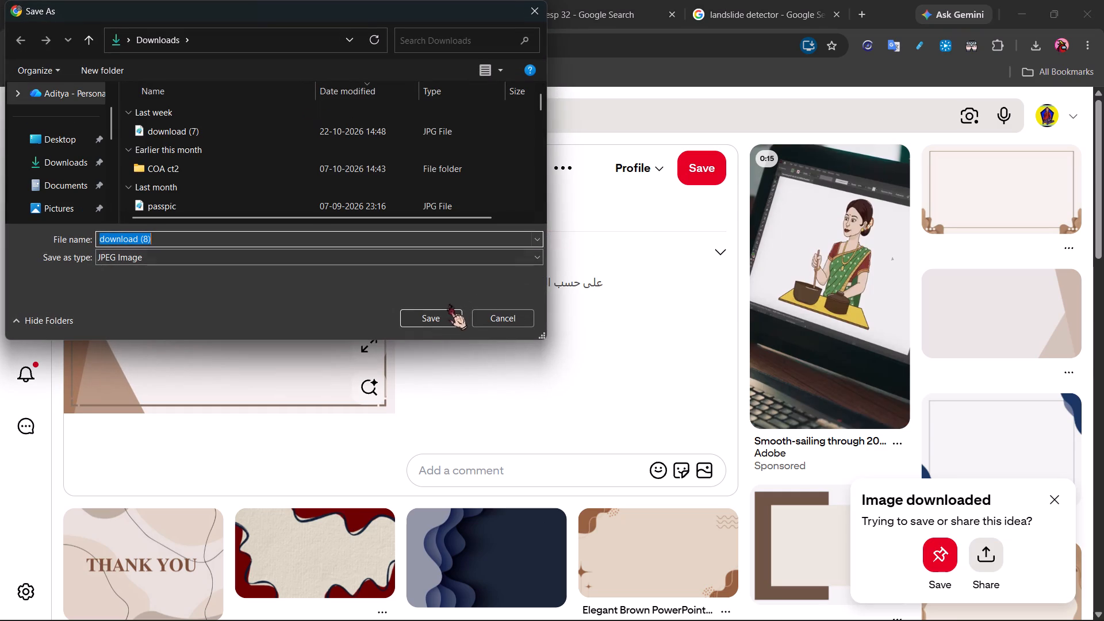
click(426, 308)
click(425, 320)
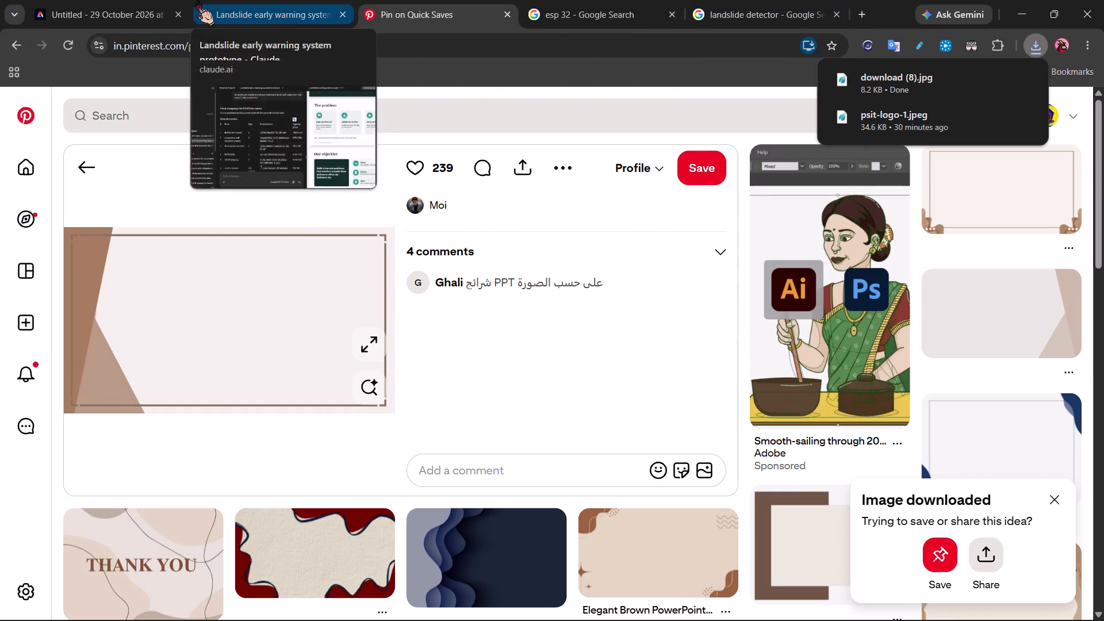
Return to Adobe Express and upload the image download (8) from the Downloads folder onto "The Problem" slide.
click(139, 0)
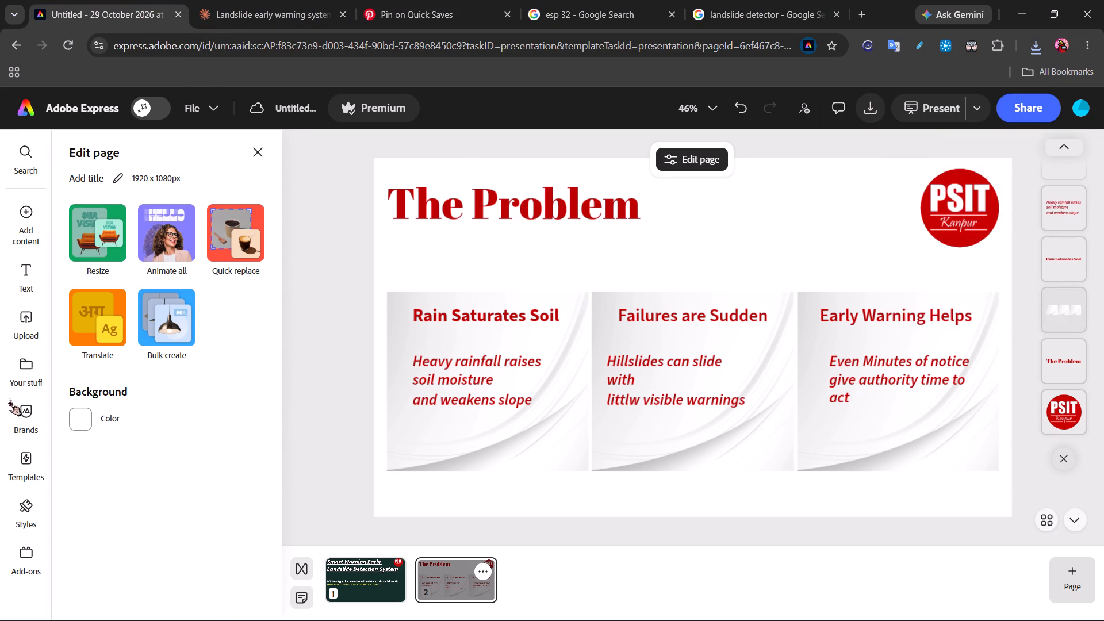
click(24, 314)
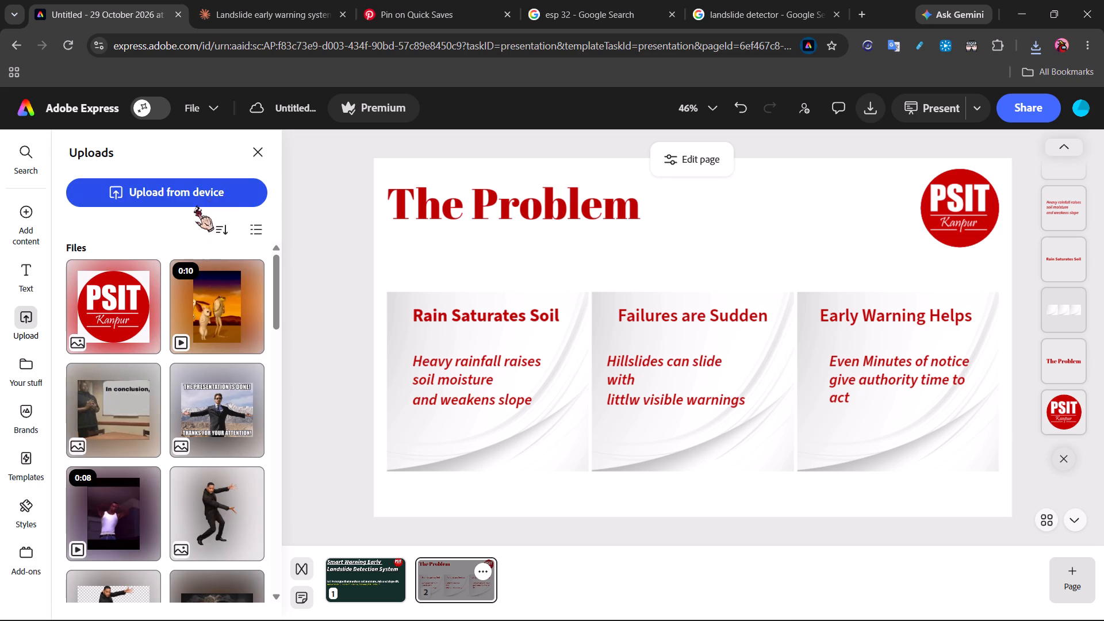
click(195, 206)
click(227, 121)
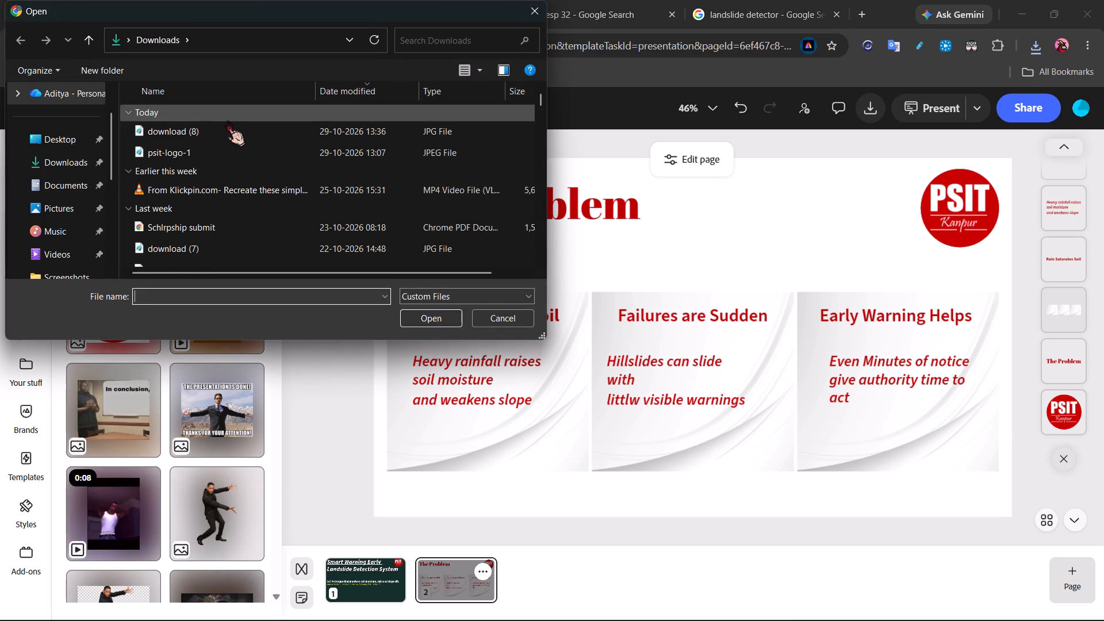
click(228, 125)
click(434, 319)
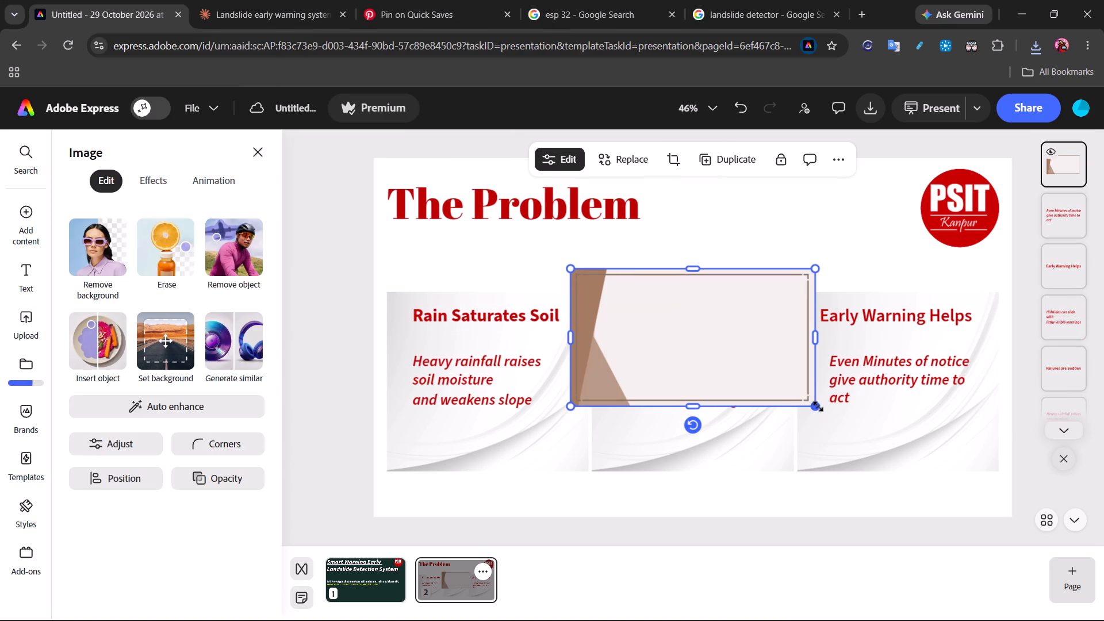
Move the uploaded brown-framed image to the slide's top-left corner and enlarge it to cover the whole page.
drag(818, 406, 876, 451)
drag(704, 359, 504, 248)
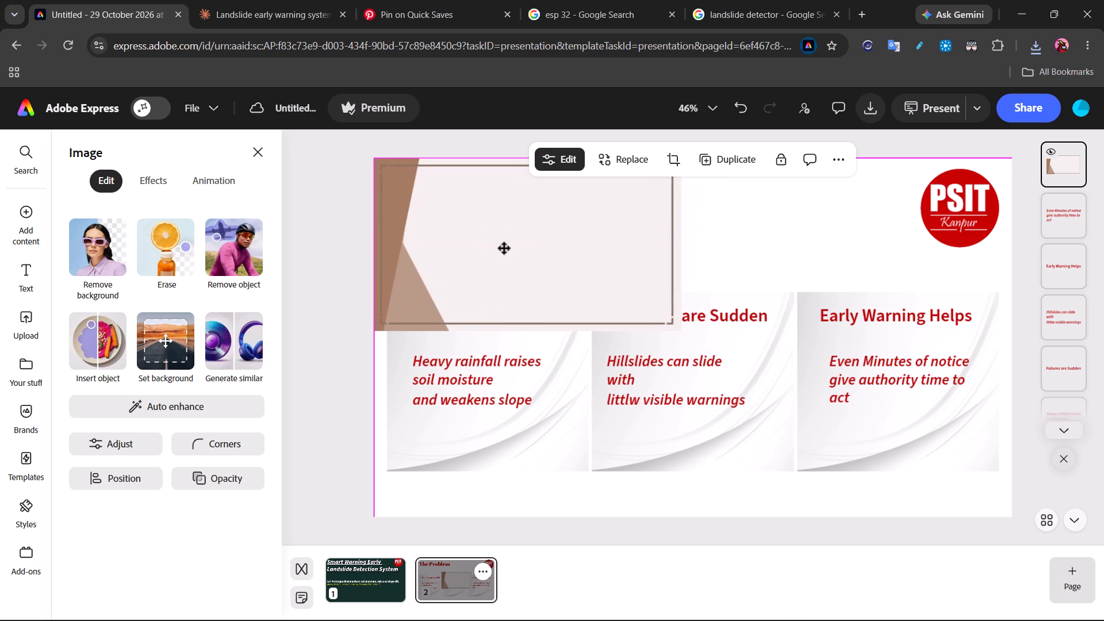
drag(504, 248, 508, 248)
drag(685, 334, 922, 412)
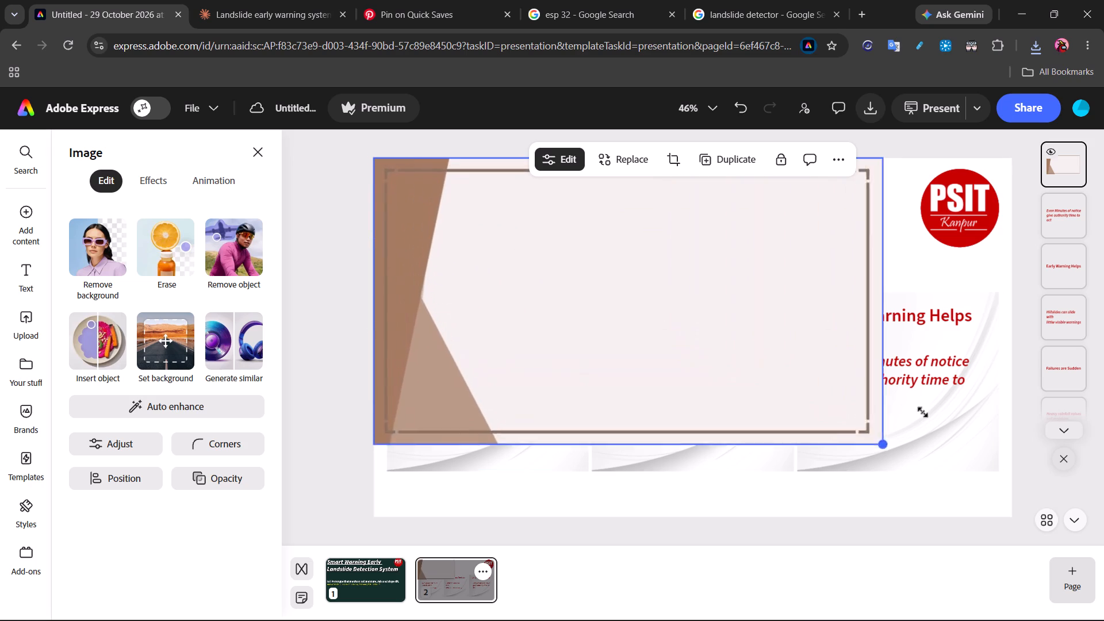
drag(922, 412, 1049, 463)
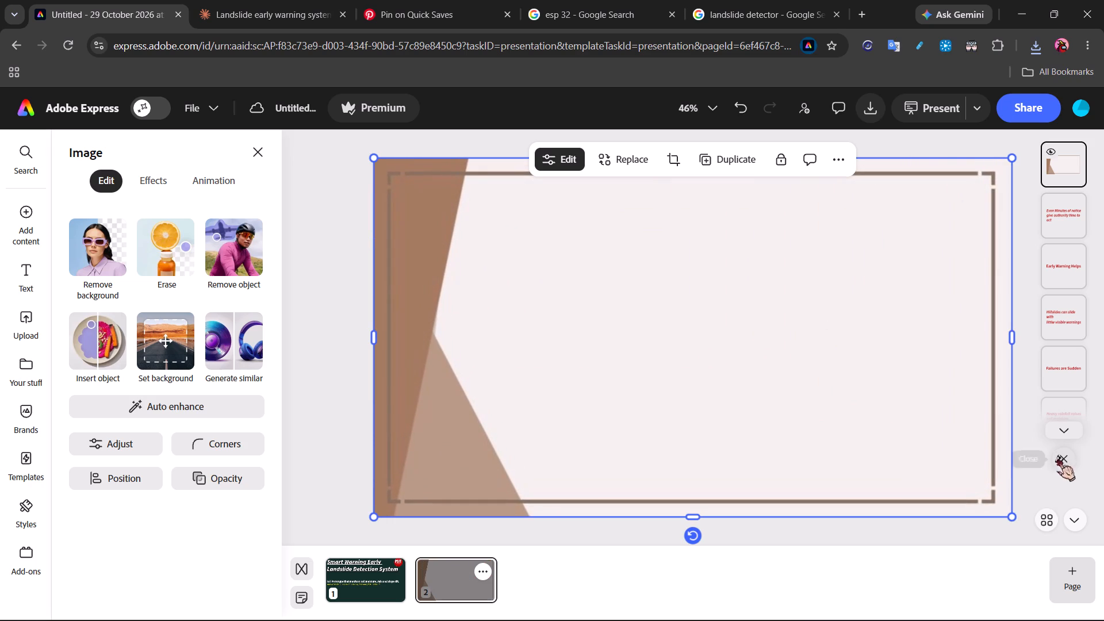
Send the brown-framed background image behind all other elements in the layer stack of "The Problem" slide.
drag(1065, 167, 1071, 250)
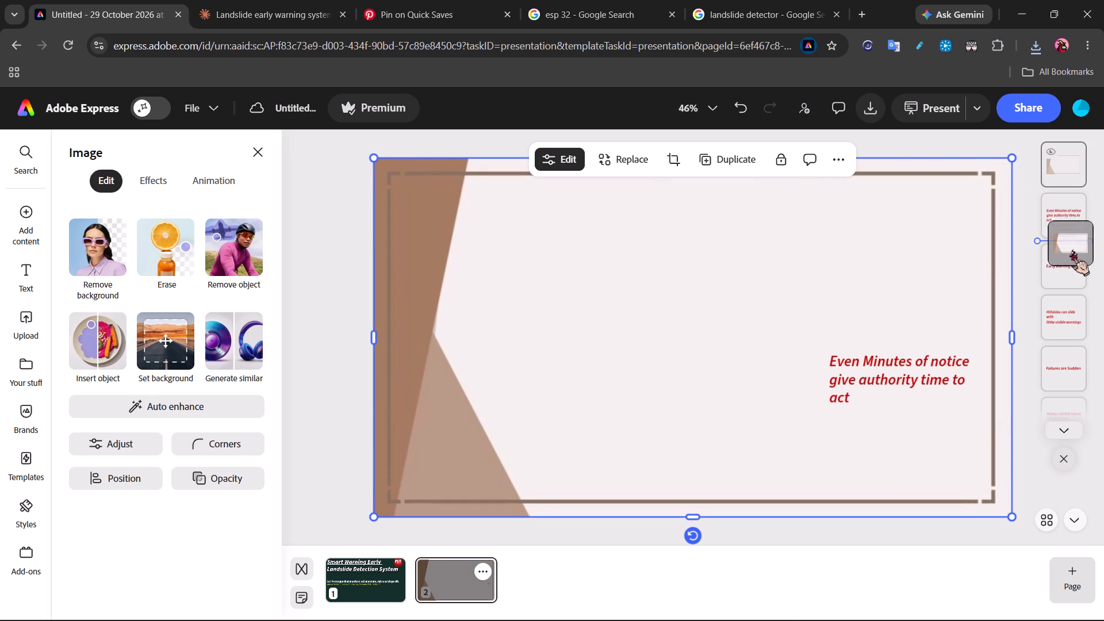
drag(1071, 250, 1068, 445)
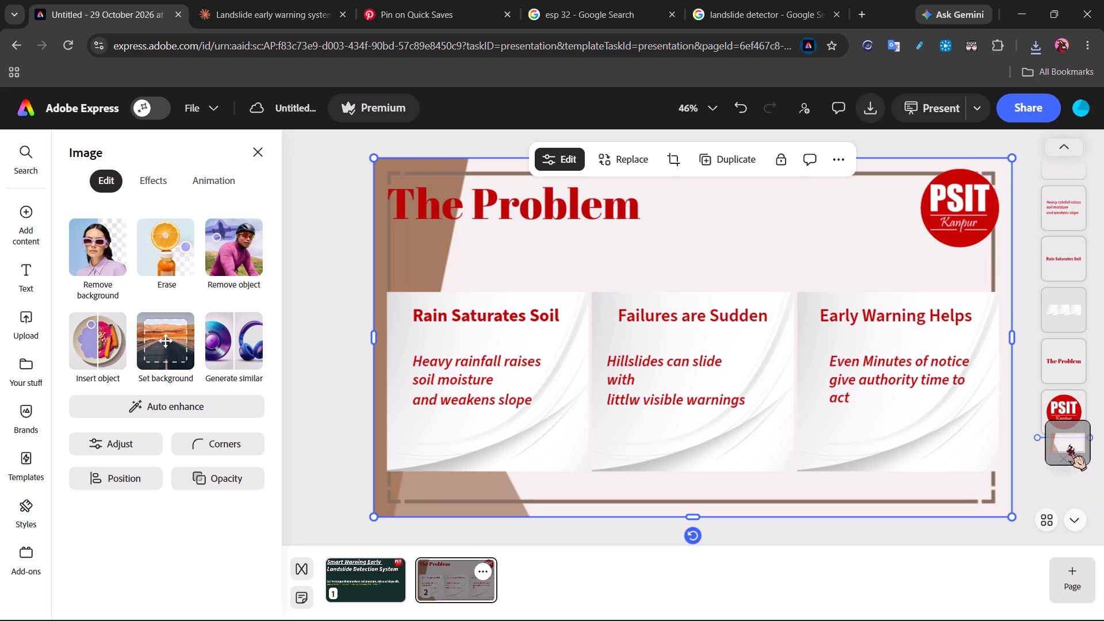
drag(1068, 445, 1068, 437)
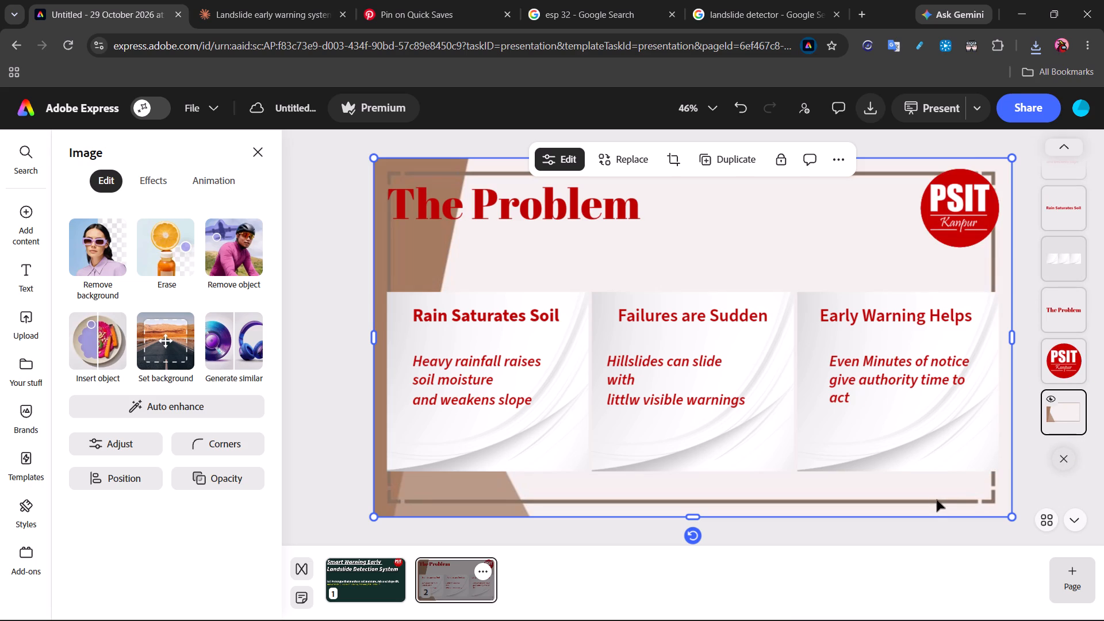
click(936, 497)
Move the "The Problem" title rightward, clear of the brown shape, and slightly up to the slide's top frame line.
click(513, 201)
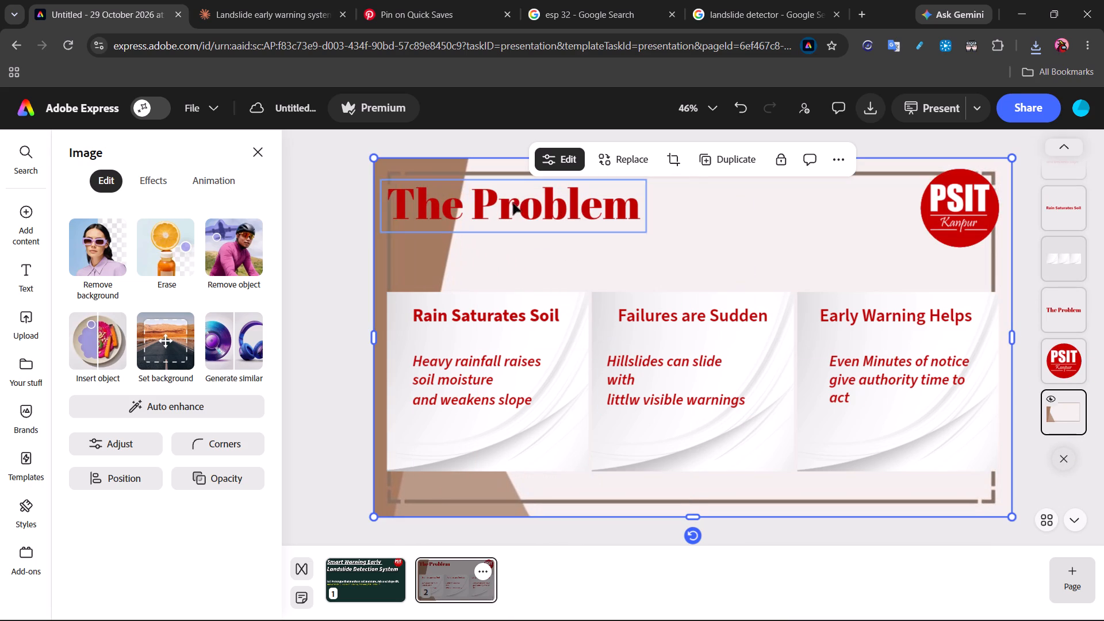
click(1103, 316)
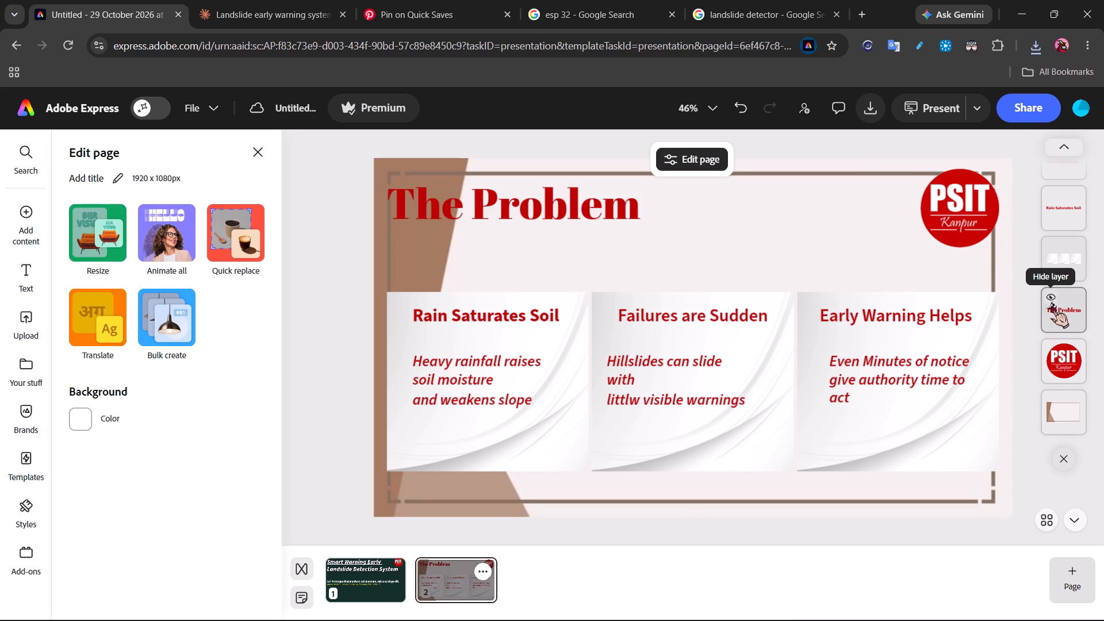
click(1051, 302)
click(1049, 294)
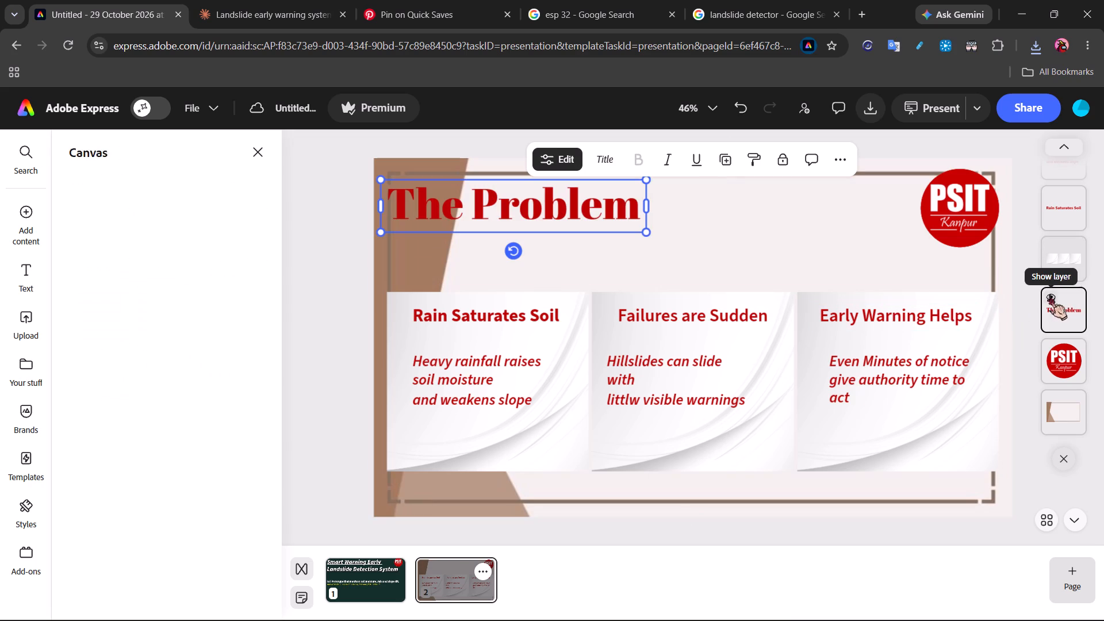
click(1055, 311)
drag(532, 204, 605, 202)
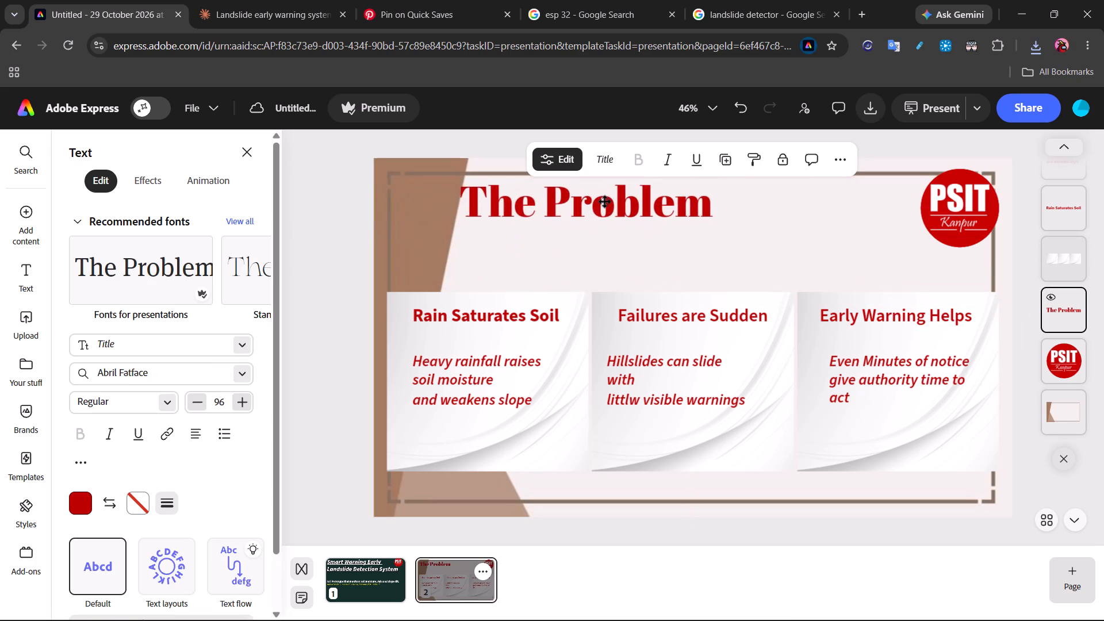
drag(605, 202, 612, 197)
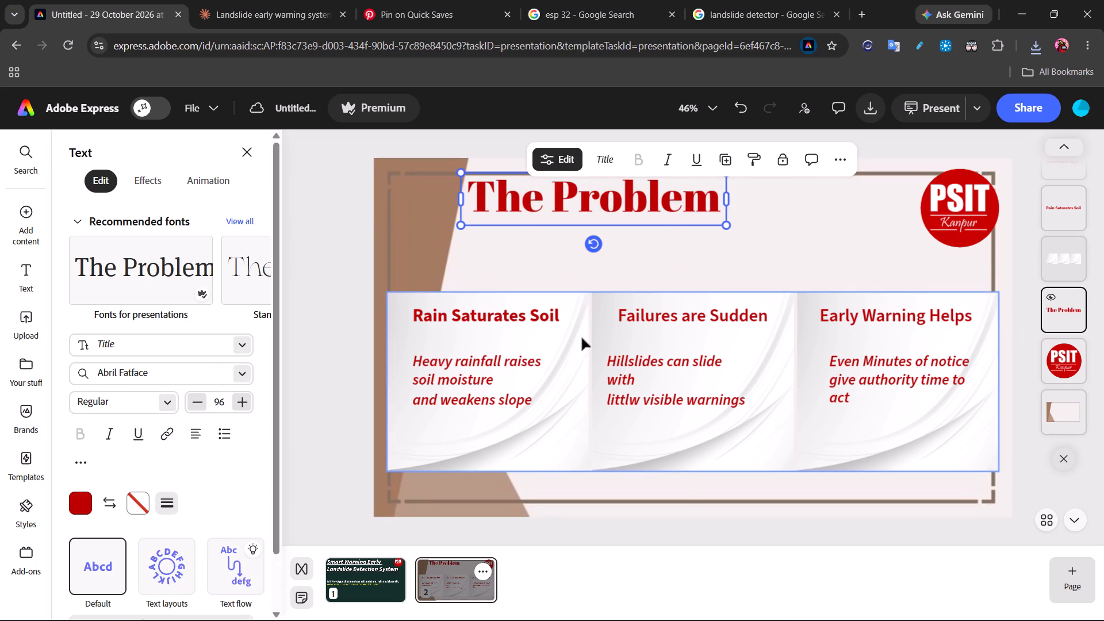
Shrink the three-column grid from both lower corners so that it sits inside the brown frame's sides.
click(971, 458)
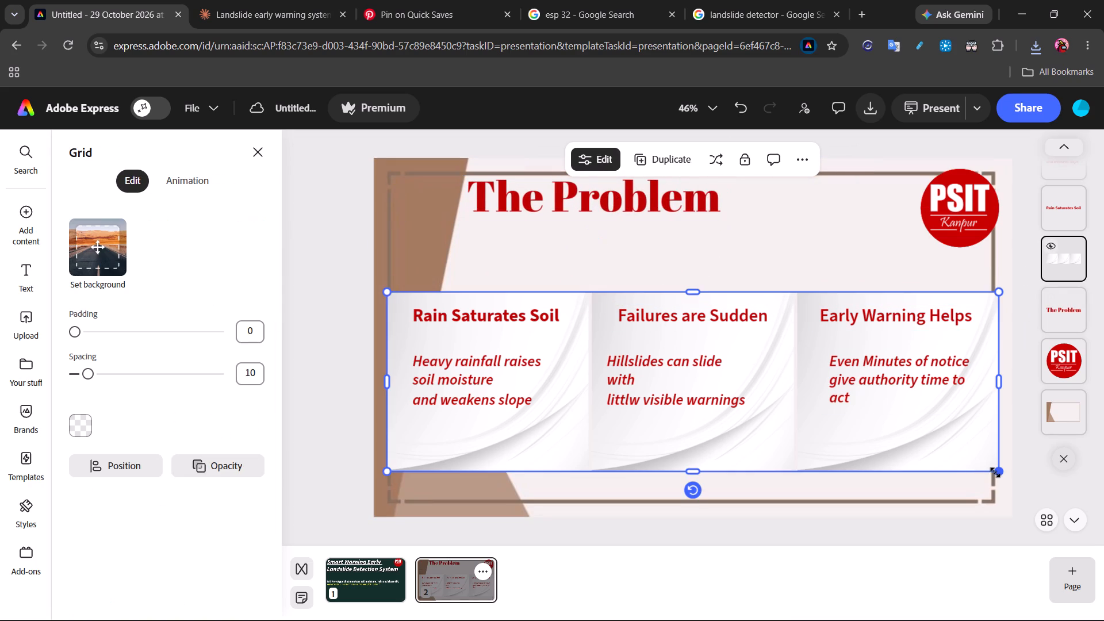
drag(997, 471, 977, 471)
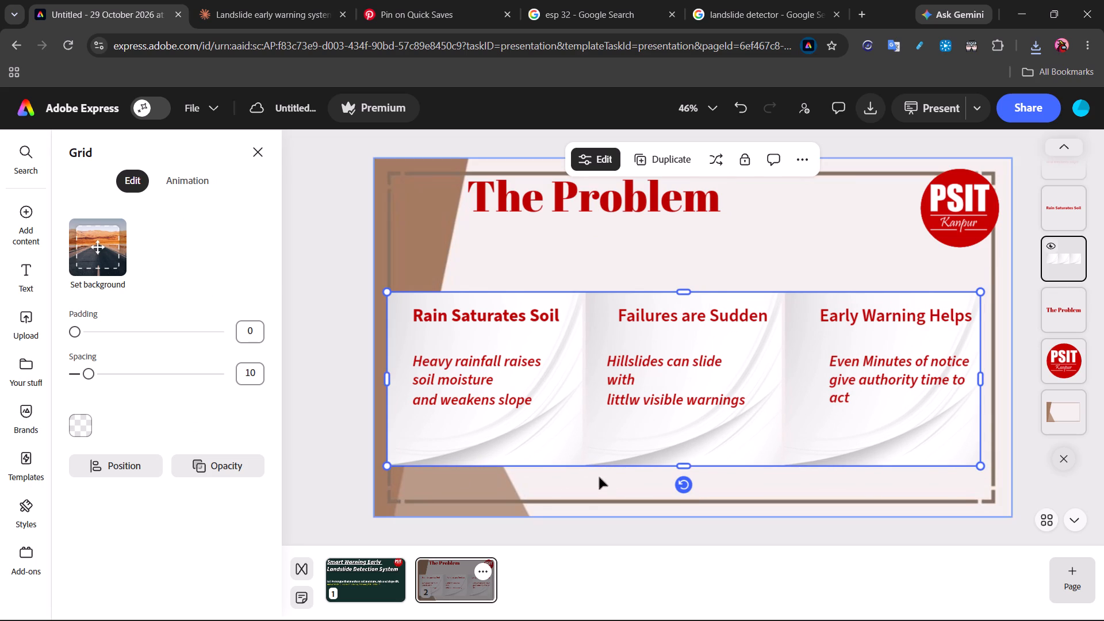
drag(392, 462, 403, 460)
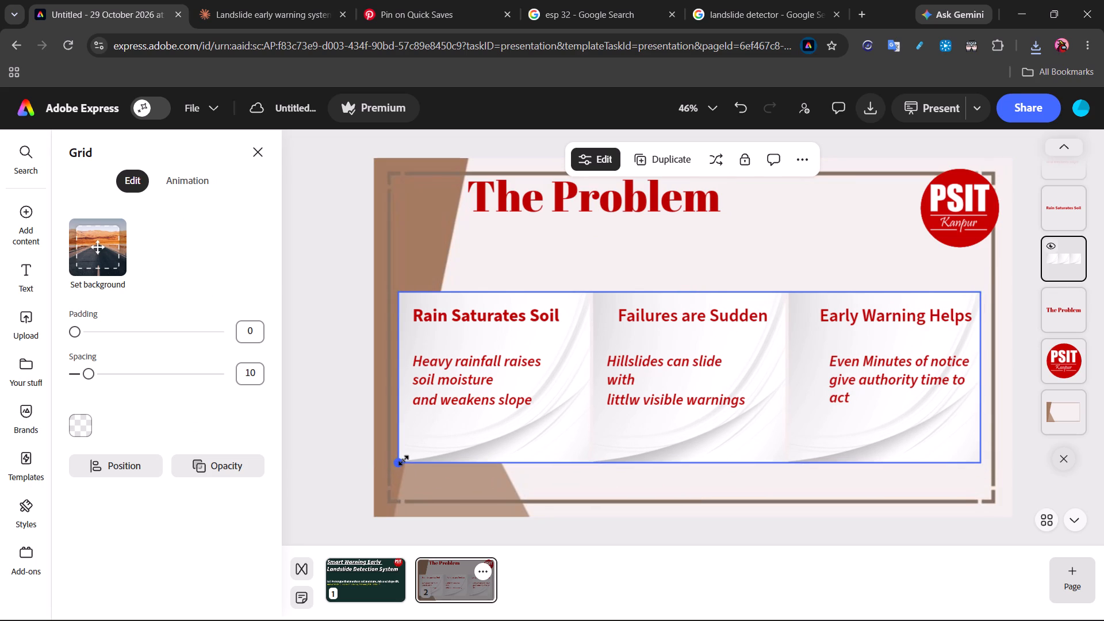
drag(403, 460, 406, 459)
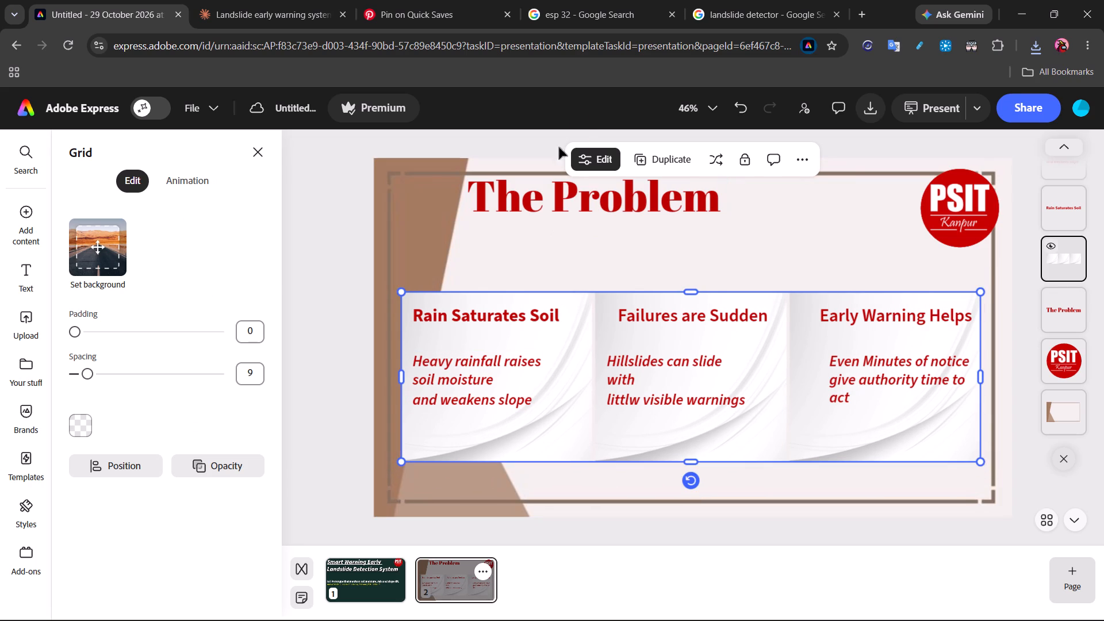
Place the "The Problem" title just inside the frame, its start roughly aligned with the "Rain Saturates Soil" heading.
drag(554, 211, 503, 229)
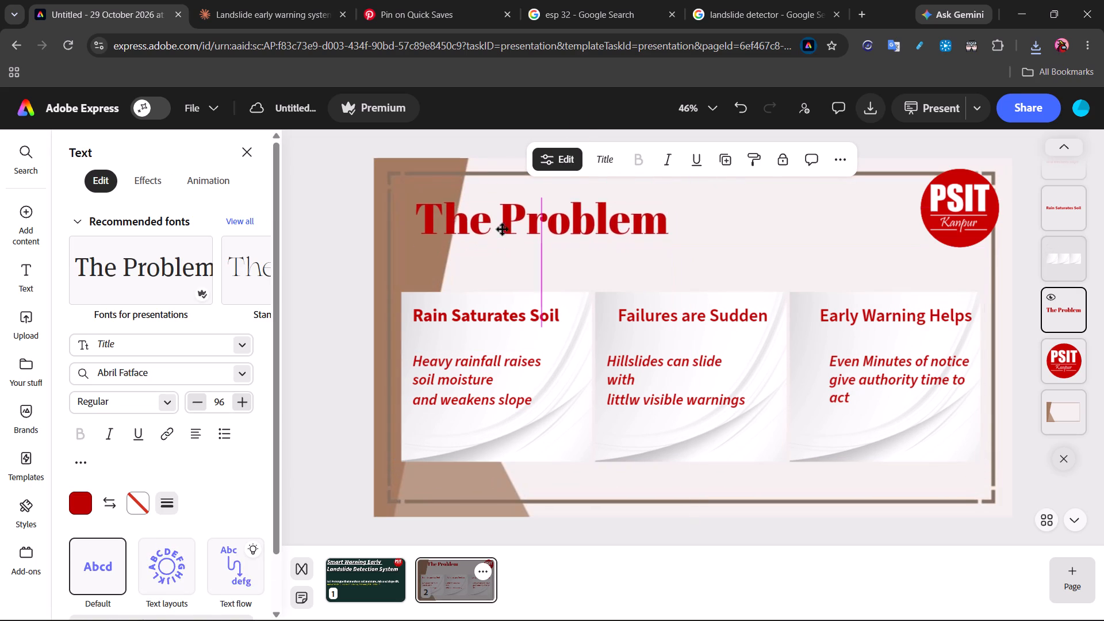
drag(503, 229, 499, 218)
click(759, 266)
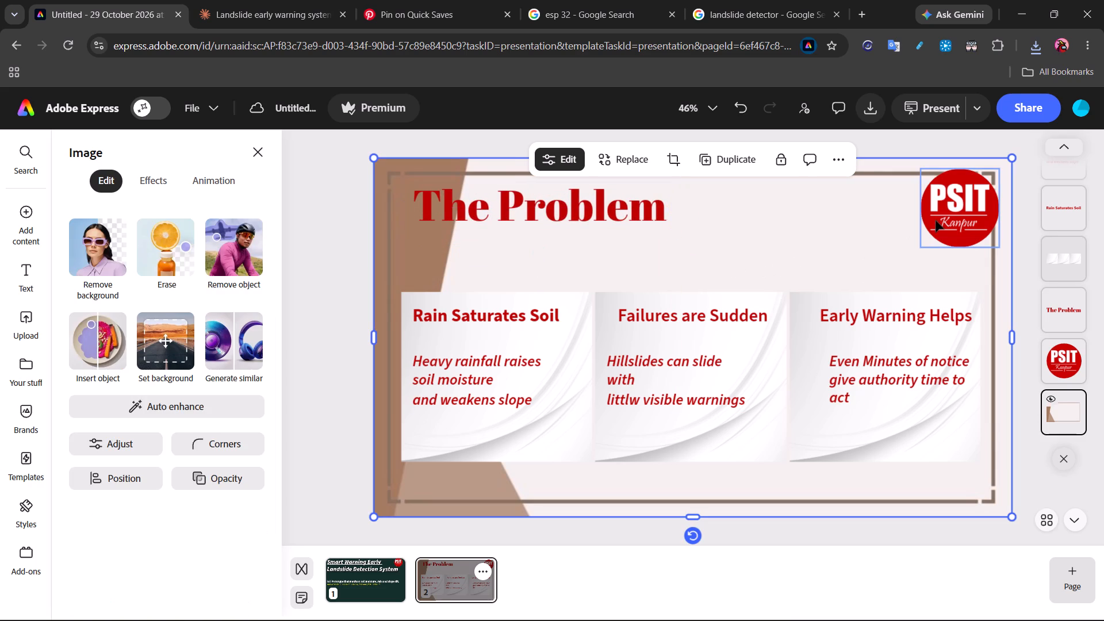
Move the PSIT Kanpur logo inward and slightly down so it lies inside the frame's upper-right corner.
click(954, 208)
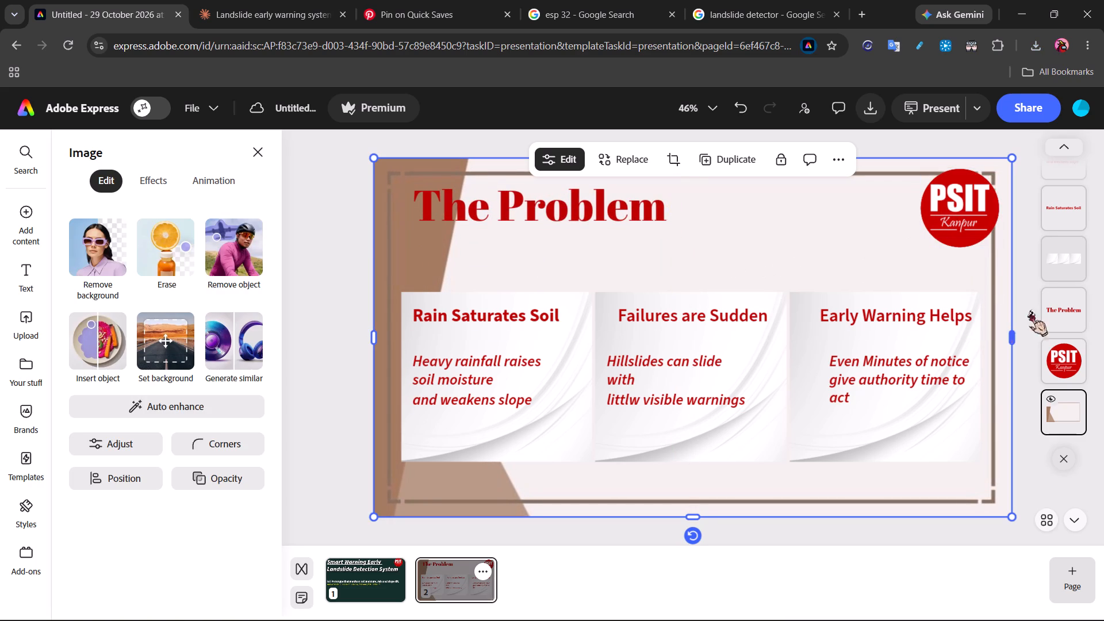
click(1068, 373)
drag(948, 201, 918, 216)
click(933, 538)
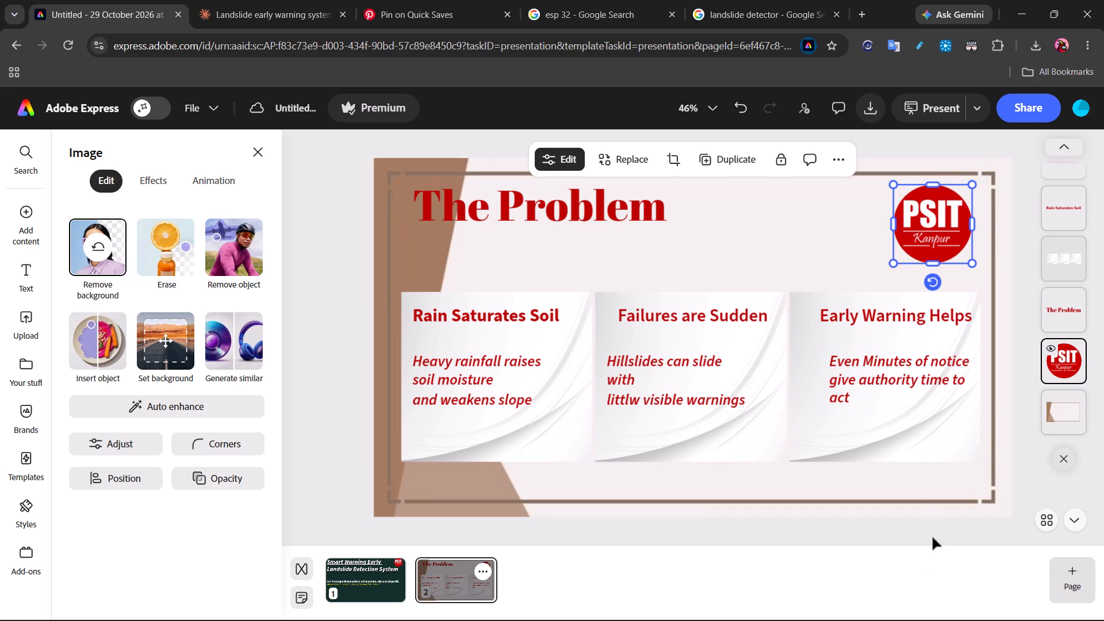
Present the slides full screen from the title slide through "The Problem", and exit the presentation.
click(343, 584)
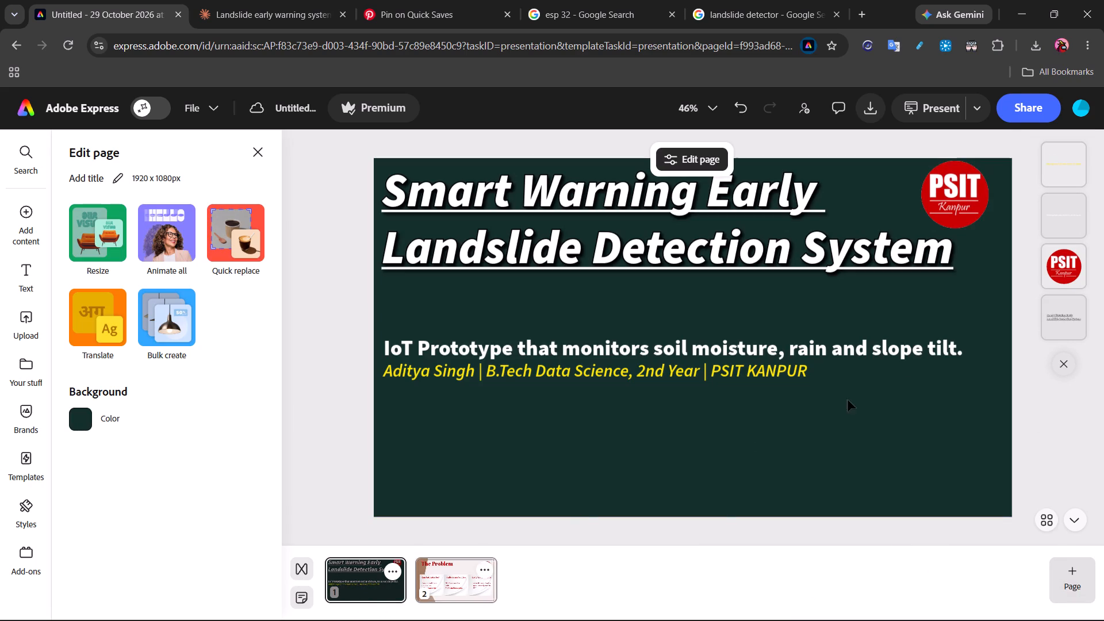
click(939, 119)
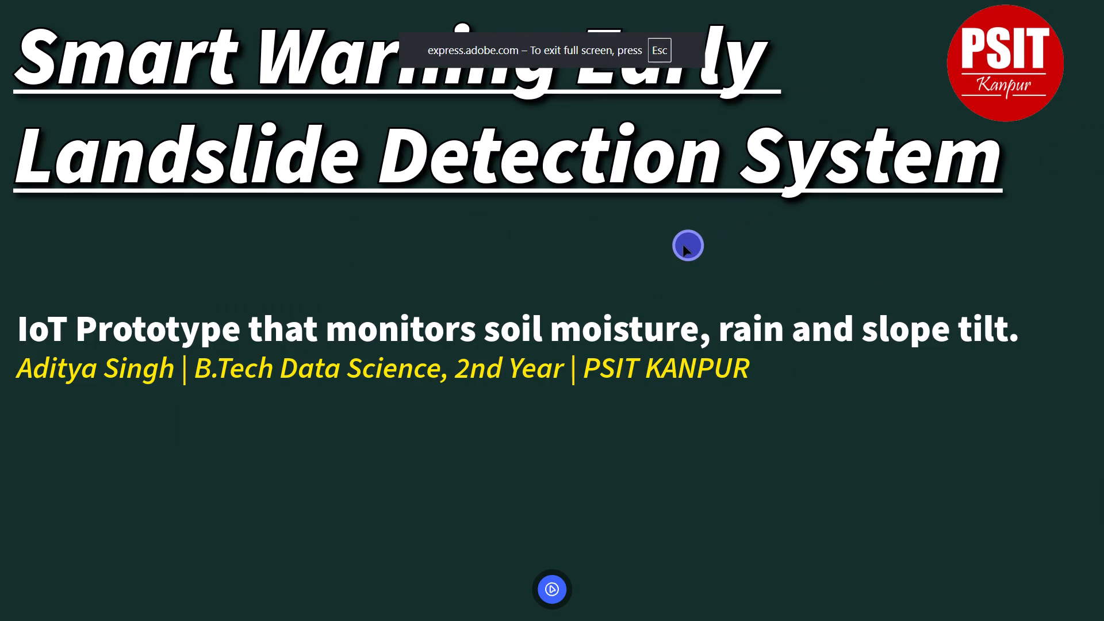
click(674, 266)
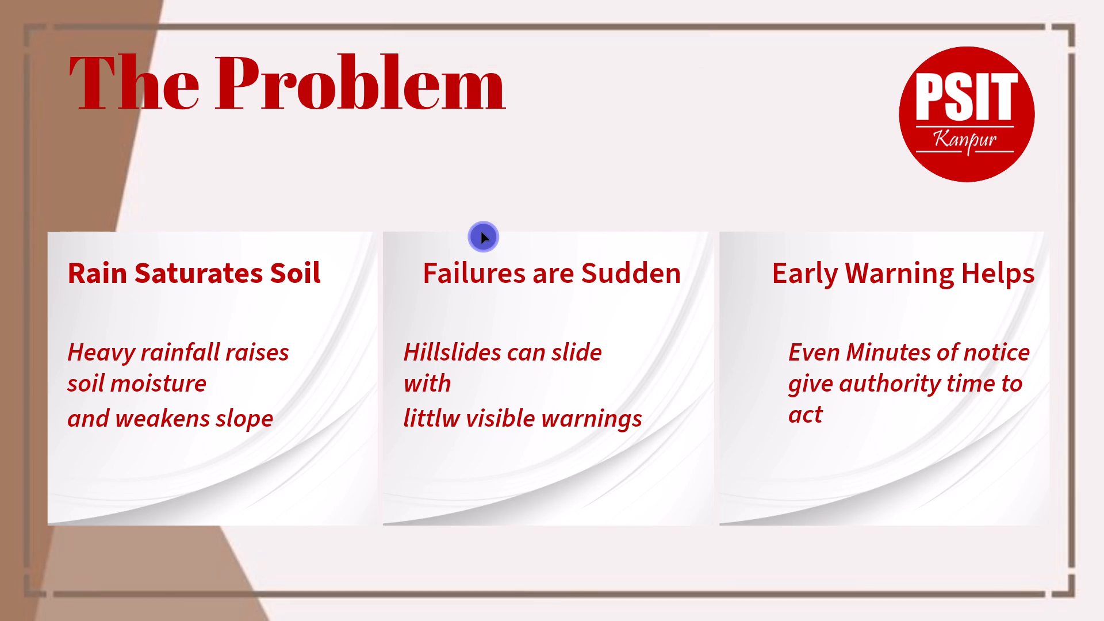
key(Escape)
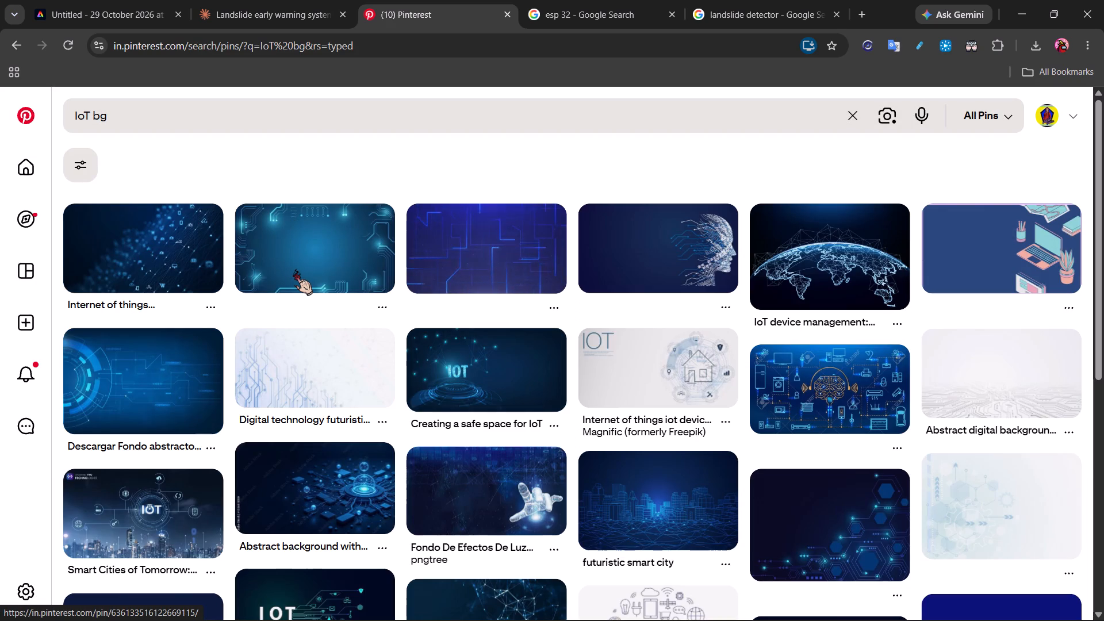
Open the blue circuit-line background pin with the glowing centre and download its image.
click(294, 269)
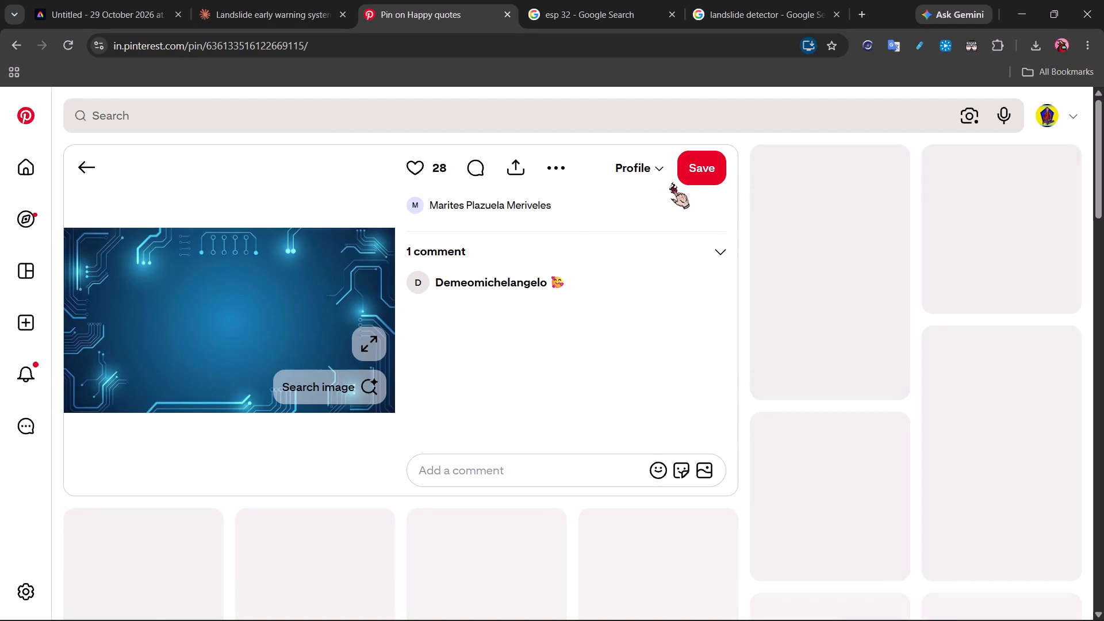
click(637, 163)
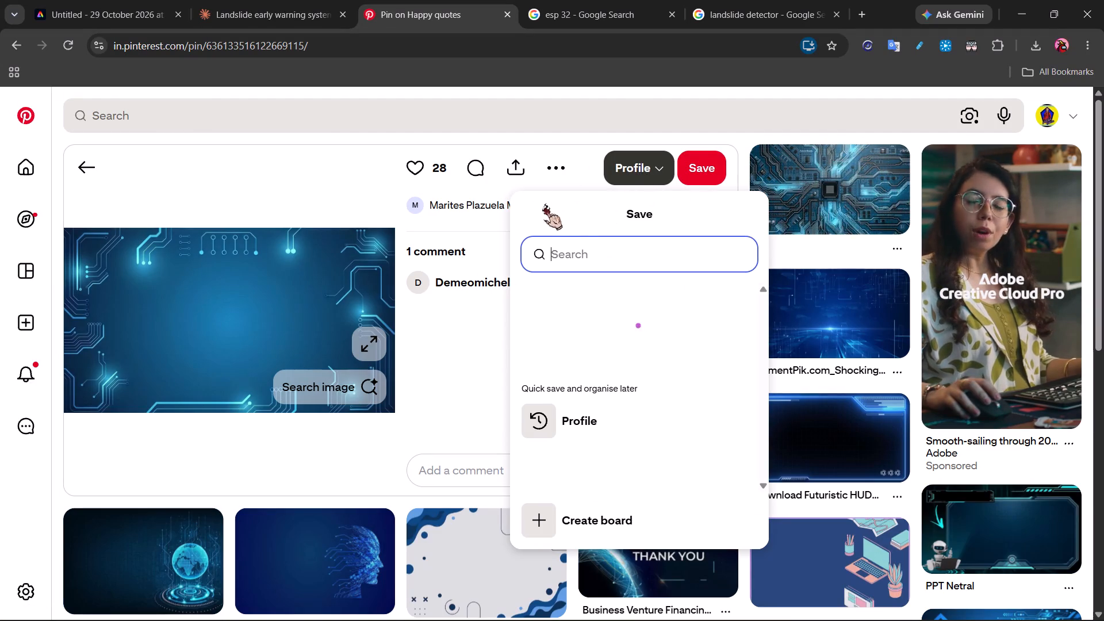
click(554, 160)
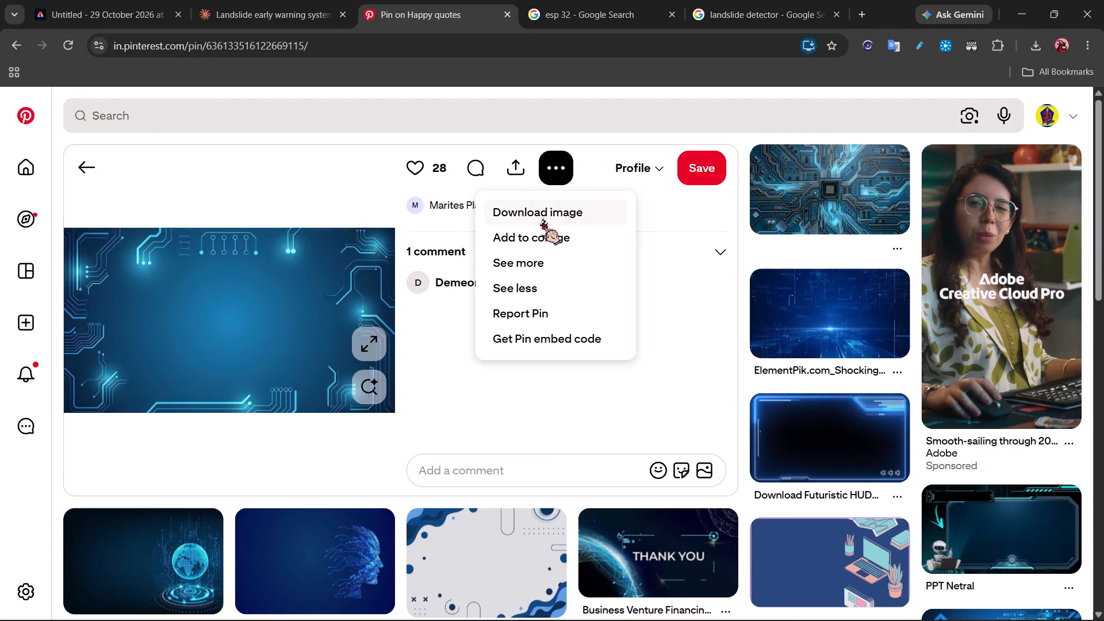
click(542, 219)
click(417, 320)
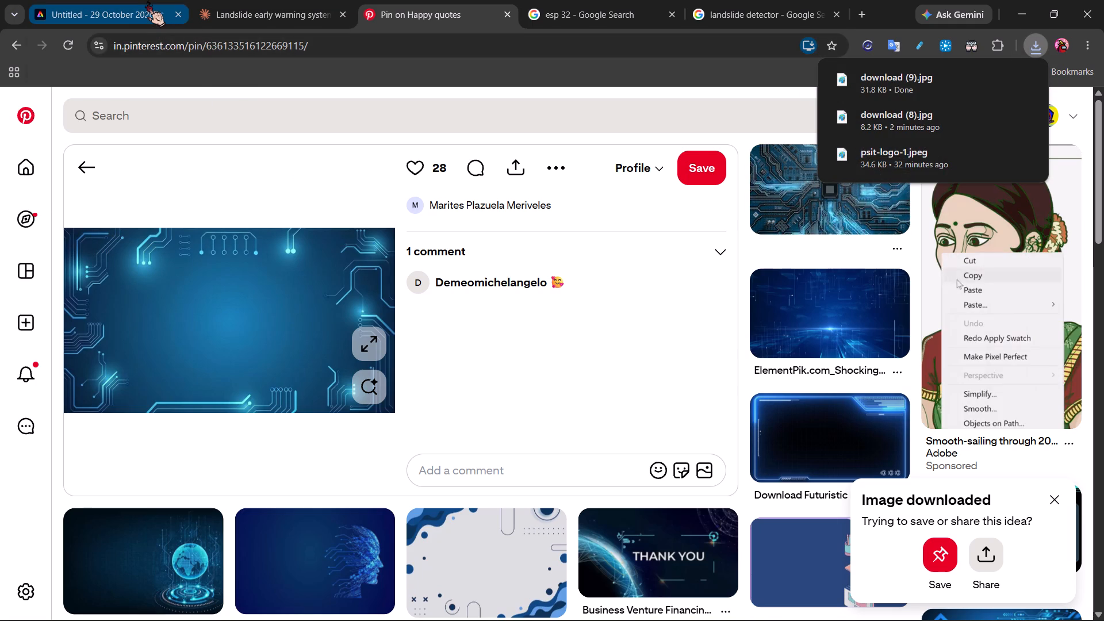
Return to Adobe Express and upload the downloaded circuit image, download (9), onto the title slide.
click(147, 1)
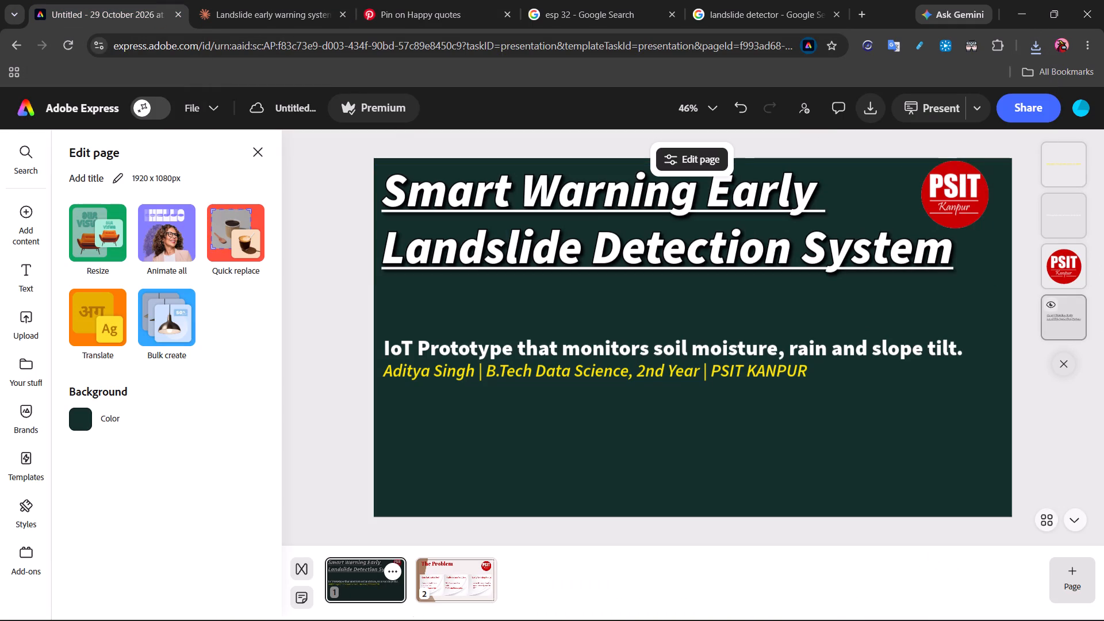
click(20, 334)
click(185, 196)
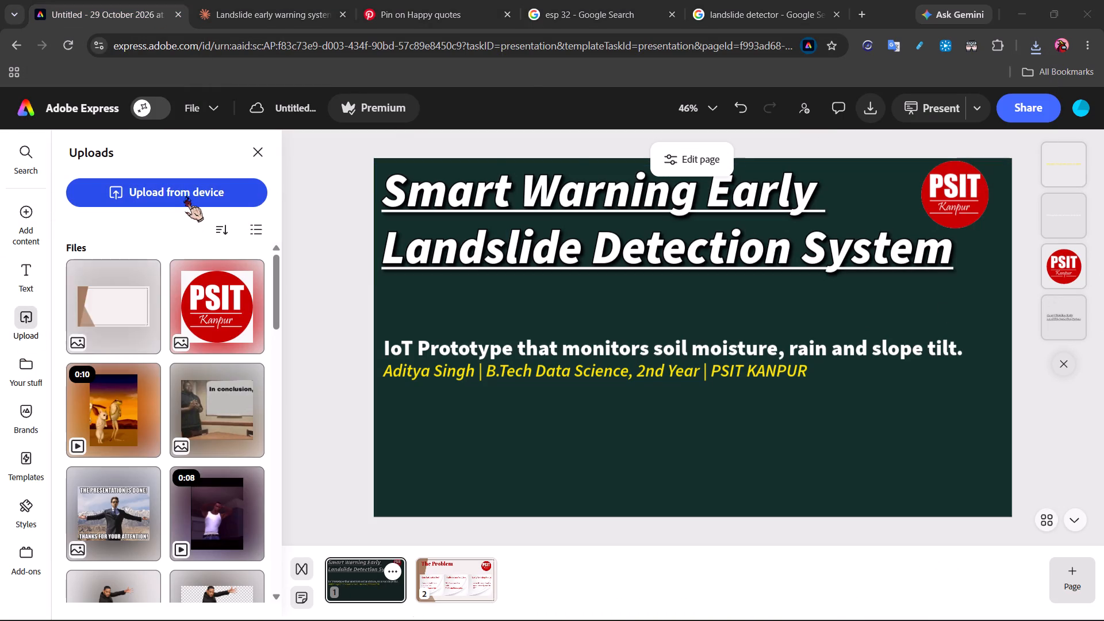
click(194, 129)
click(436, 316)
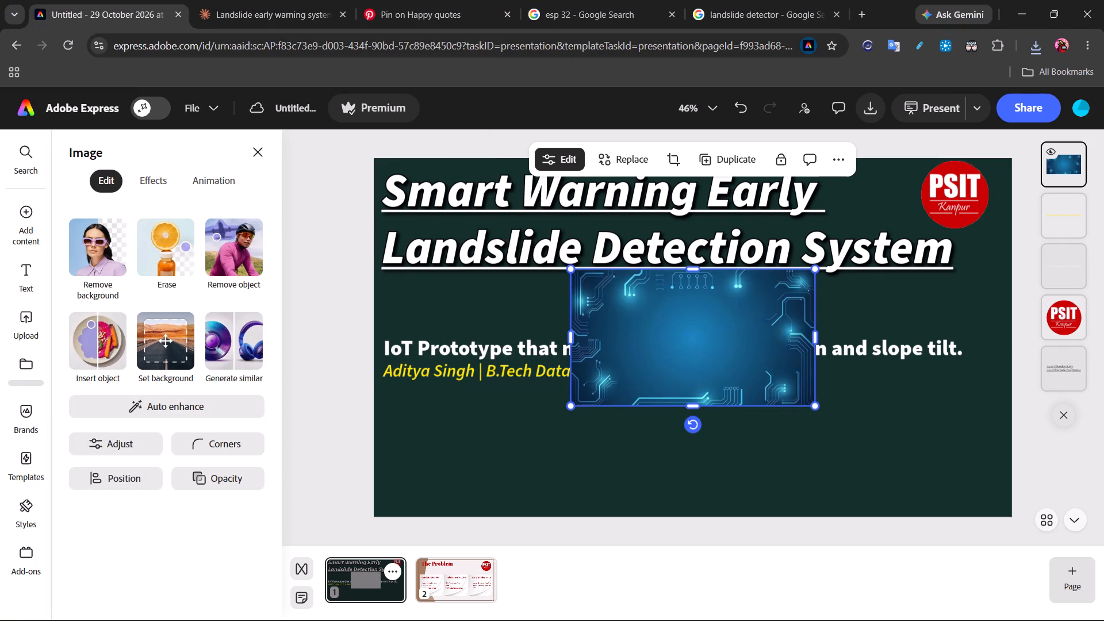
Send the blue circuit image behind the title slide's text and logo in the layer stack.
drag(1068, 170, 1073, 403)
Enlarge the blue circuit image and align it with the slide's top-left corner so it covers the whole title slide.
drag(819, 413, 884, 448)
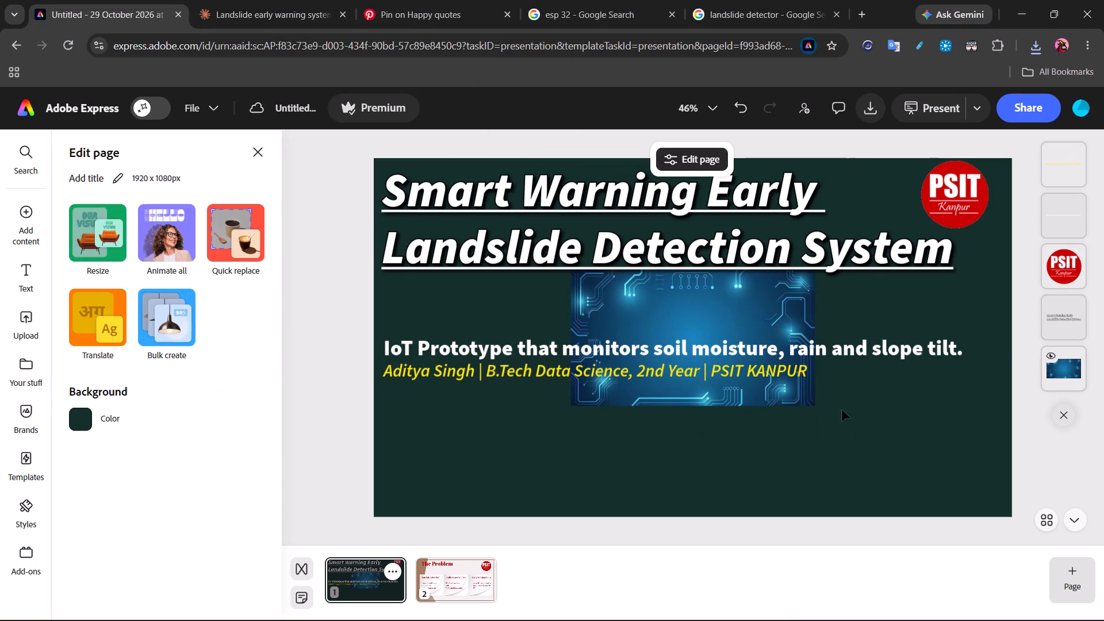
click(776, 385)
click(805, 405)
drag(813, 405, 865, 434)
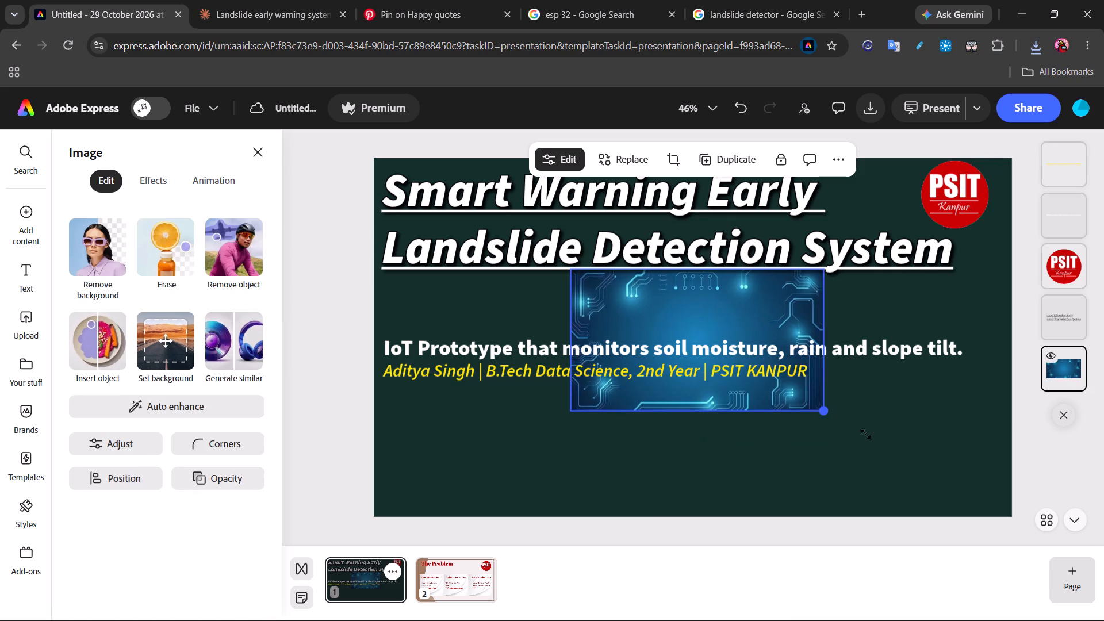
drag(865, 434, 918, 461)
drag(777, 434, 578, 324)
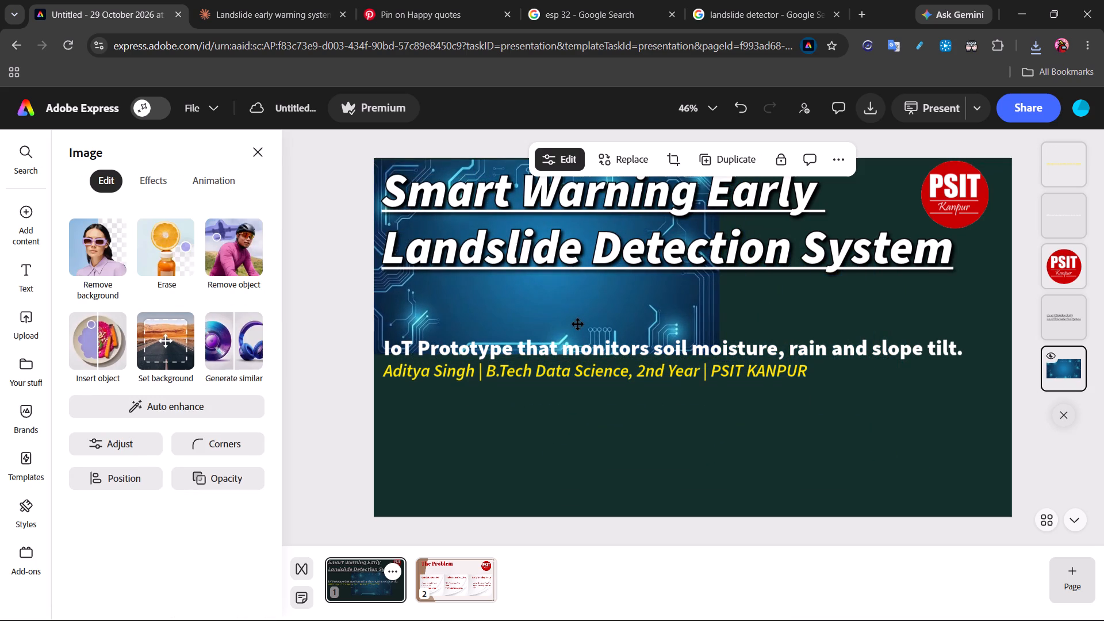
drag(578, 324, 581, 323)
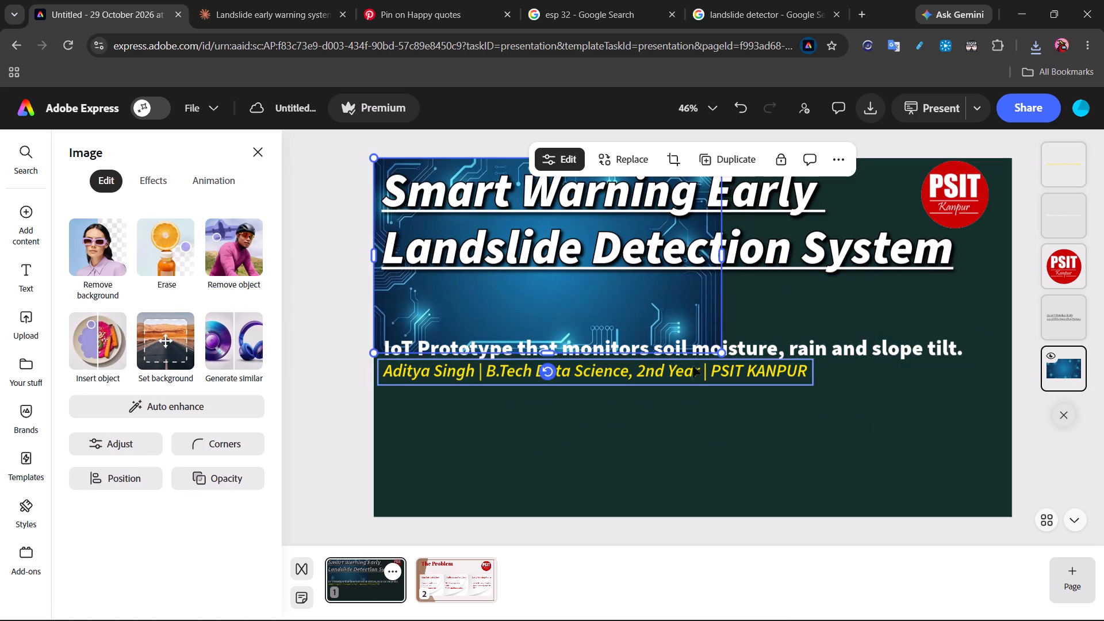
drag(722, 354, 1025, 482)
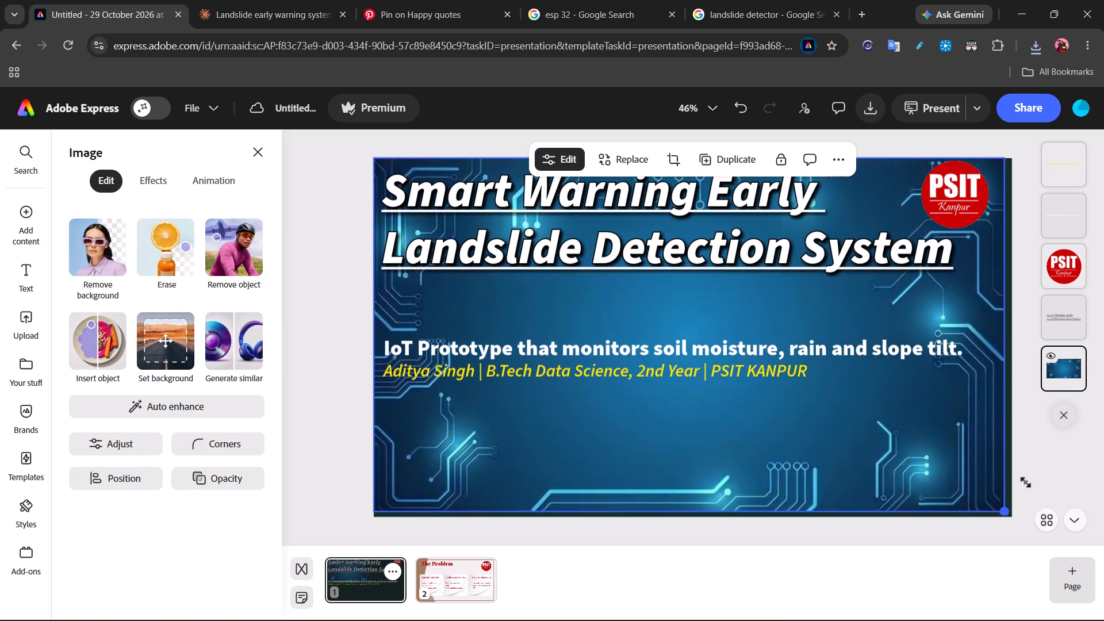
drag(1025, 482, 1041, 484)
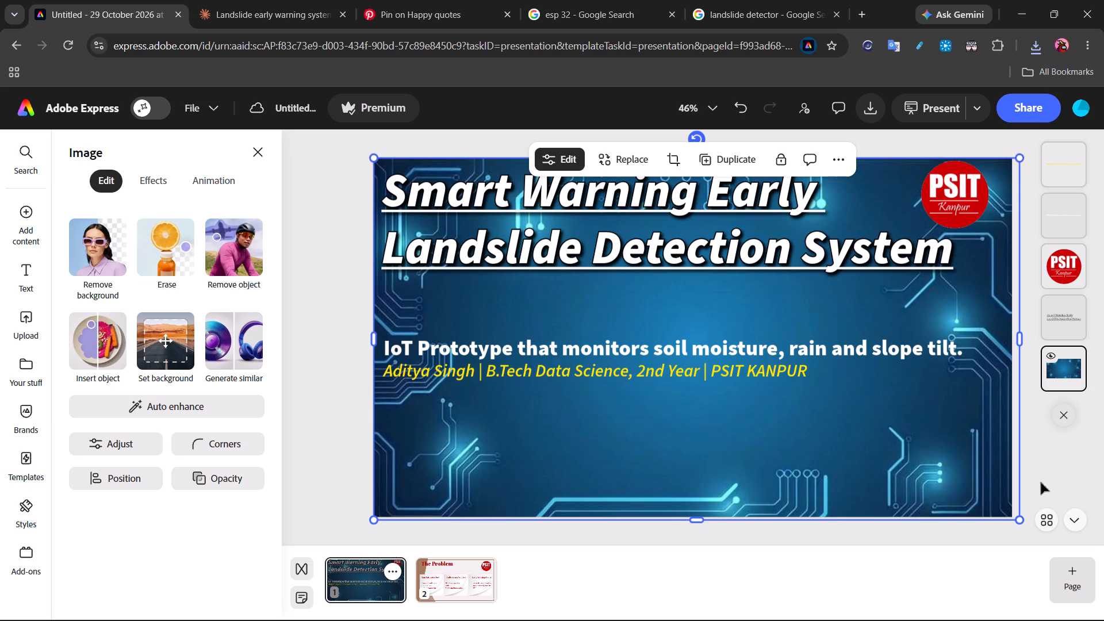
click(705, 181)
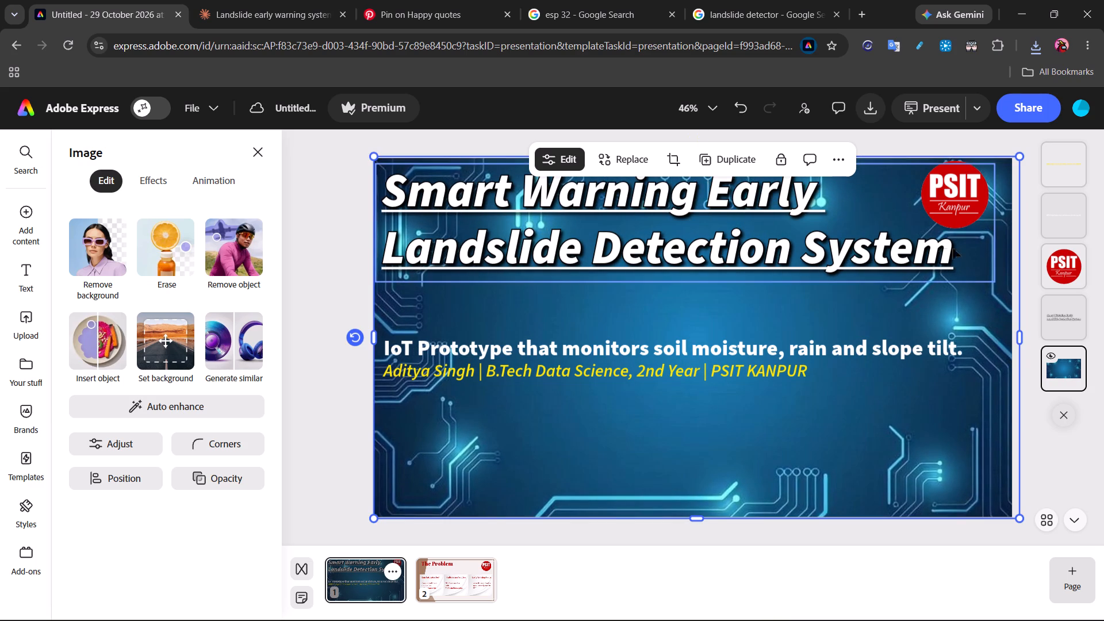
Shrink the "Smart Warning Early Landslide Detection System" title to font size 85 and move it down toward the slide's middle.
scroll(1091, 242, up, 5)
click(1055, 156)
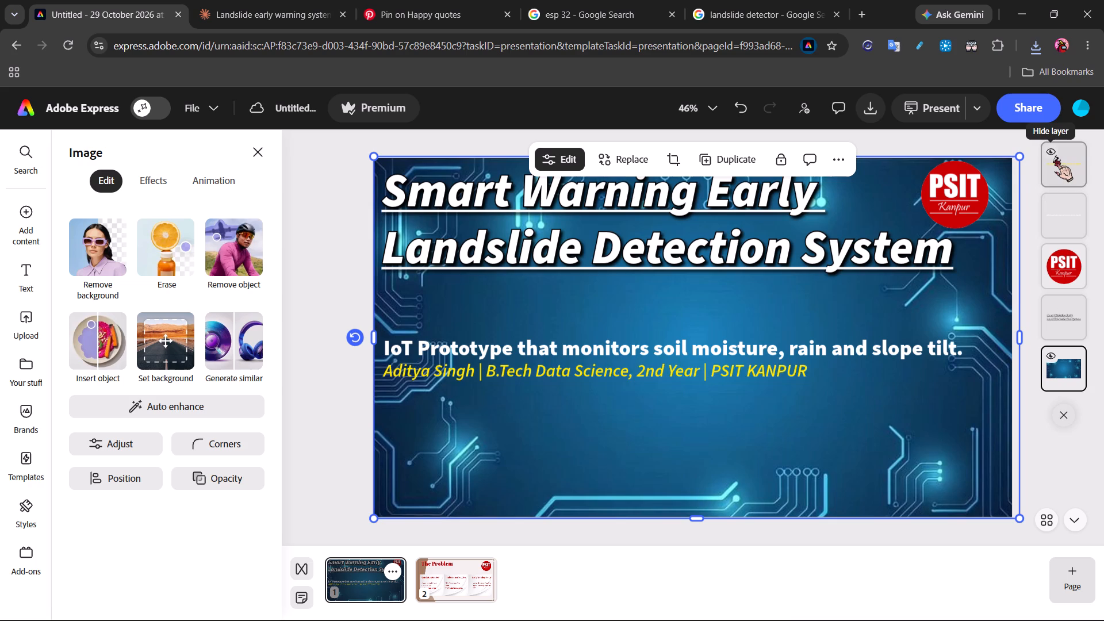
click(1053, 158)
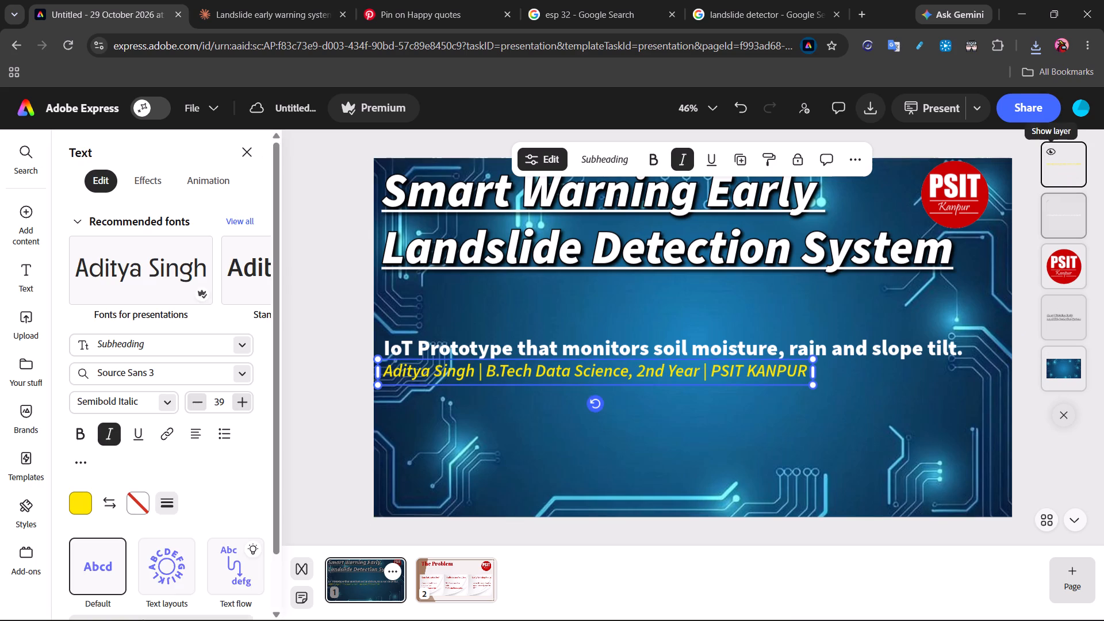
click(1060, 227)
click(1071, 311)
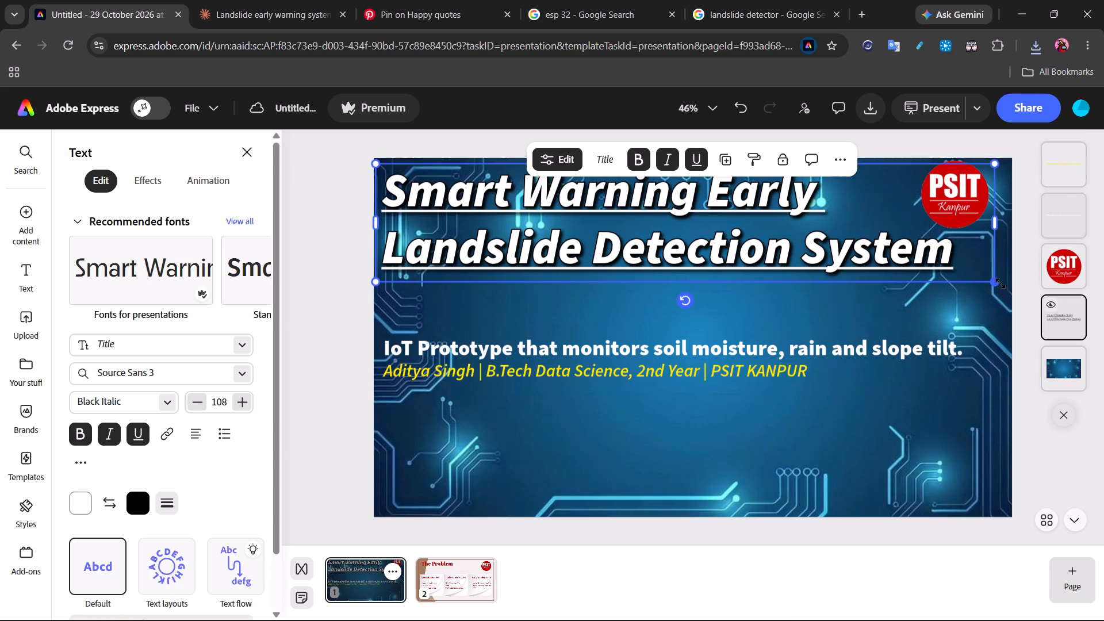
drag(998, 281, 873, 261)
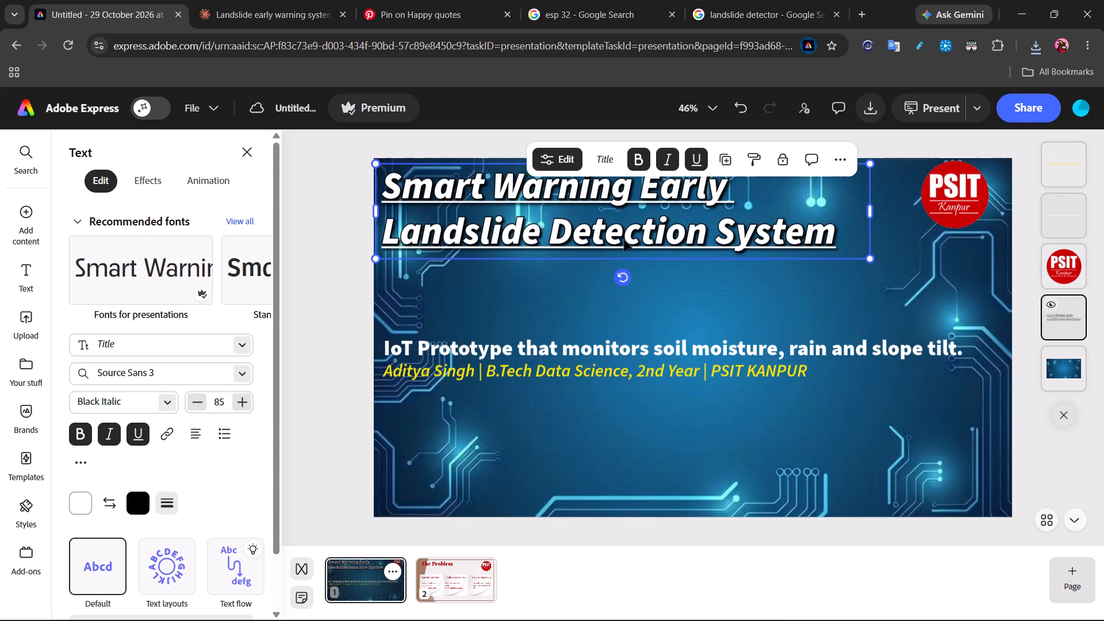
drag(608, 218, 707, 281)
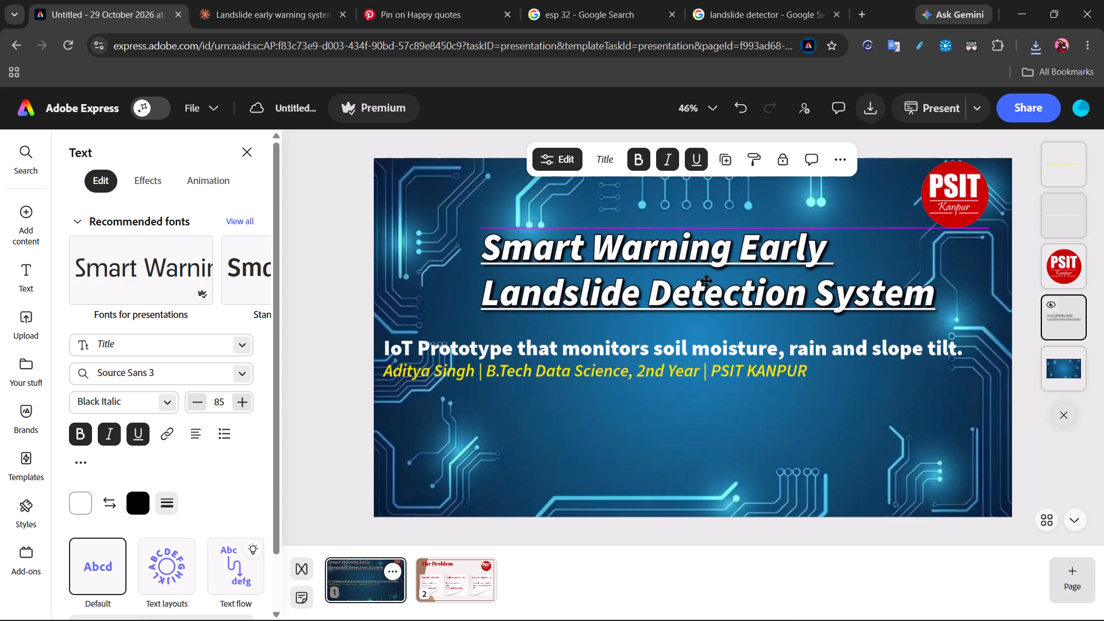
drag(707, 281, 706, 280)
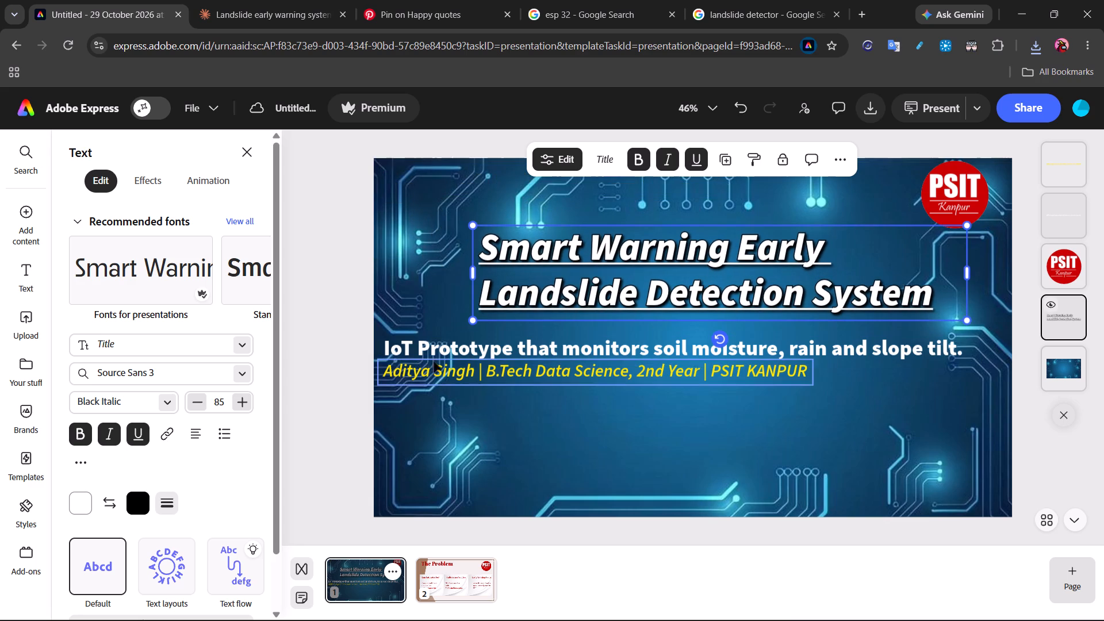
Centre-align the two lines of the title text, without bullets.
click(199, 436)
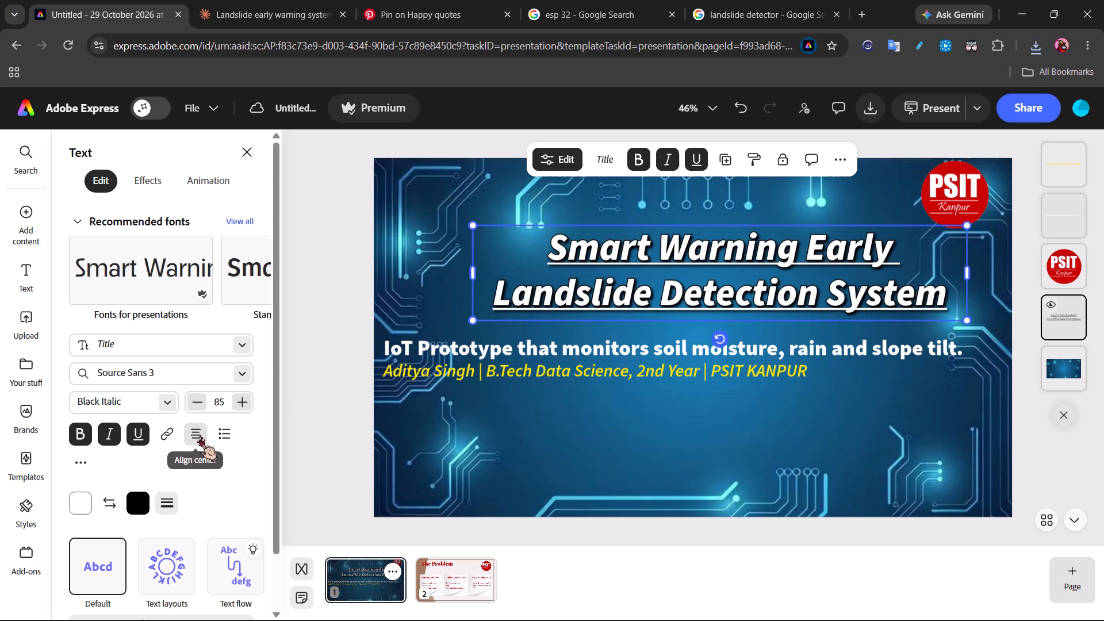
click(226, 429)
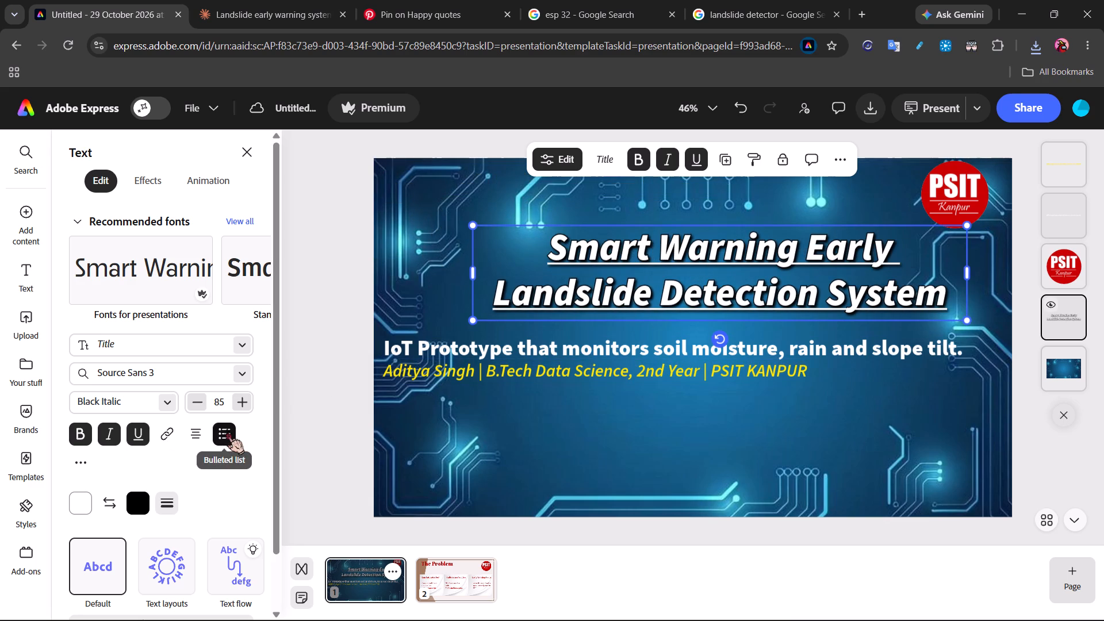
click(226, 429)
click(226, 429)
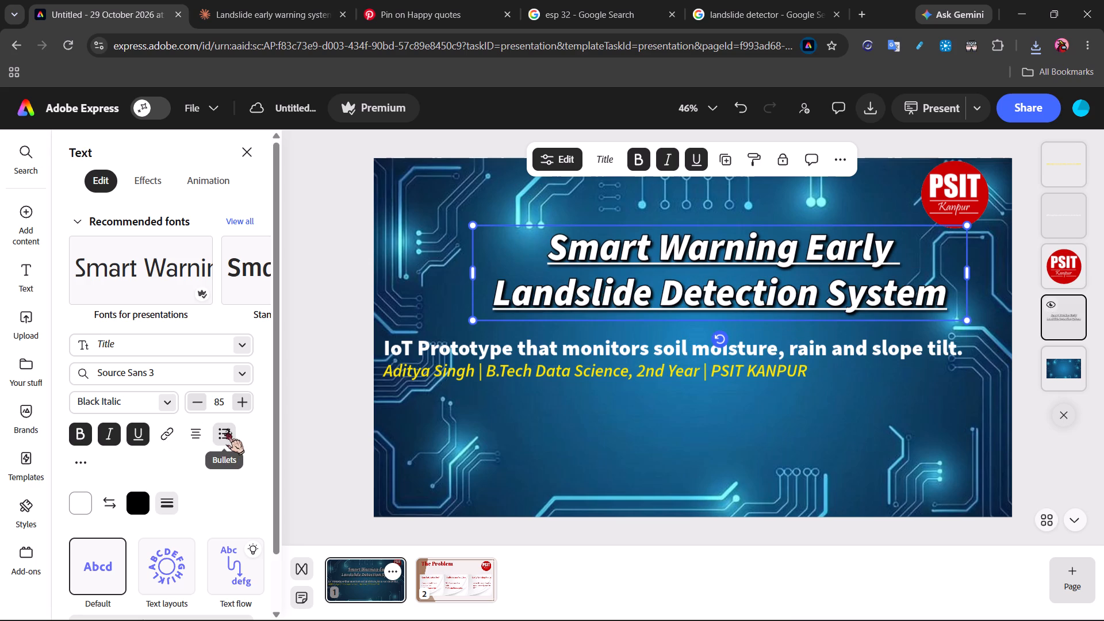
click(202, 426)
click(201, 426)
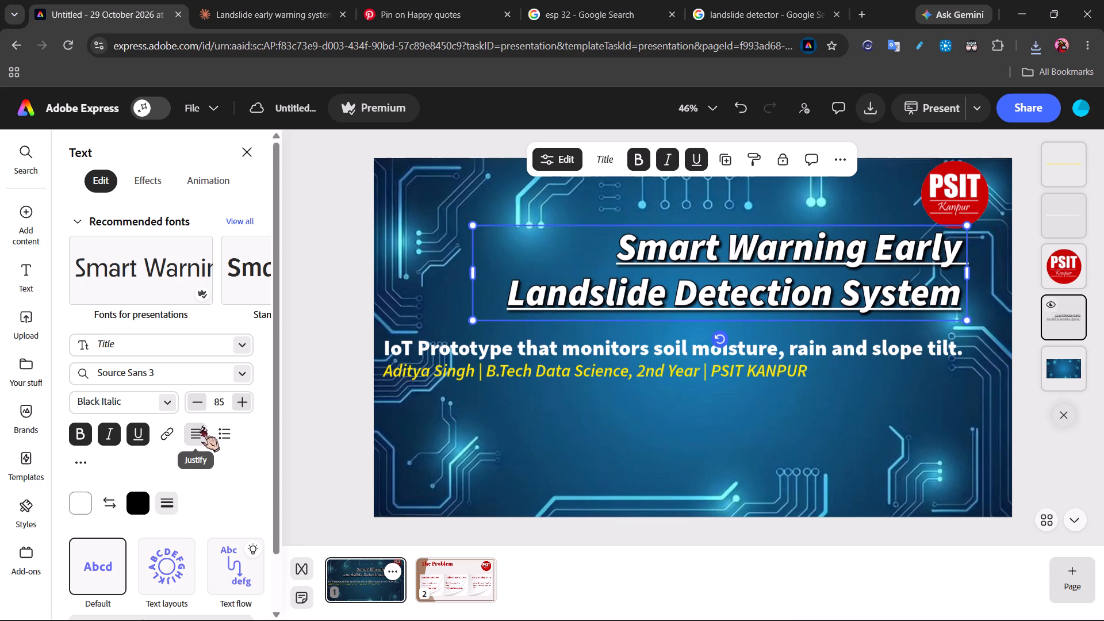
click(201, 426)
click(201, 426)
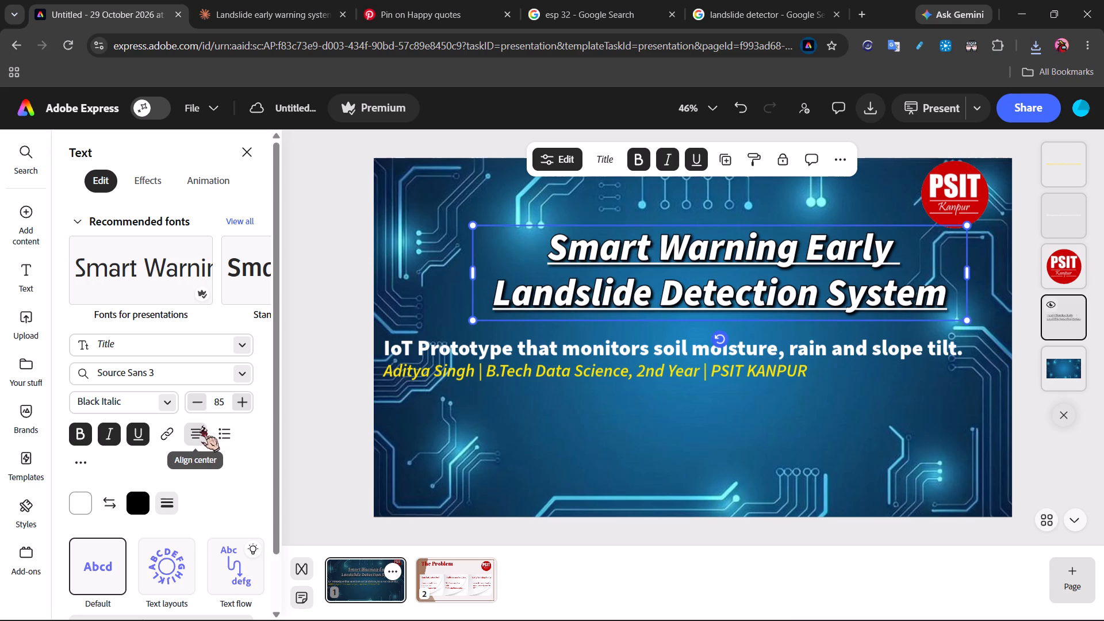
Reduce the title to font size 72 and centre it horizontally in the upper half of the slide.
drag(683, 245, 664, 247)
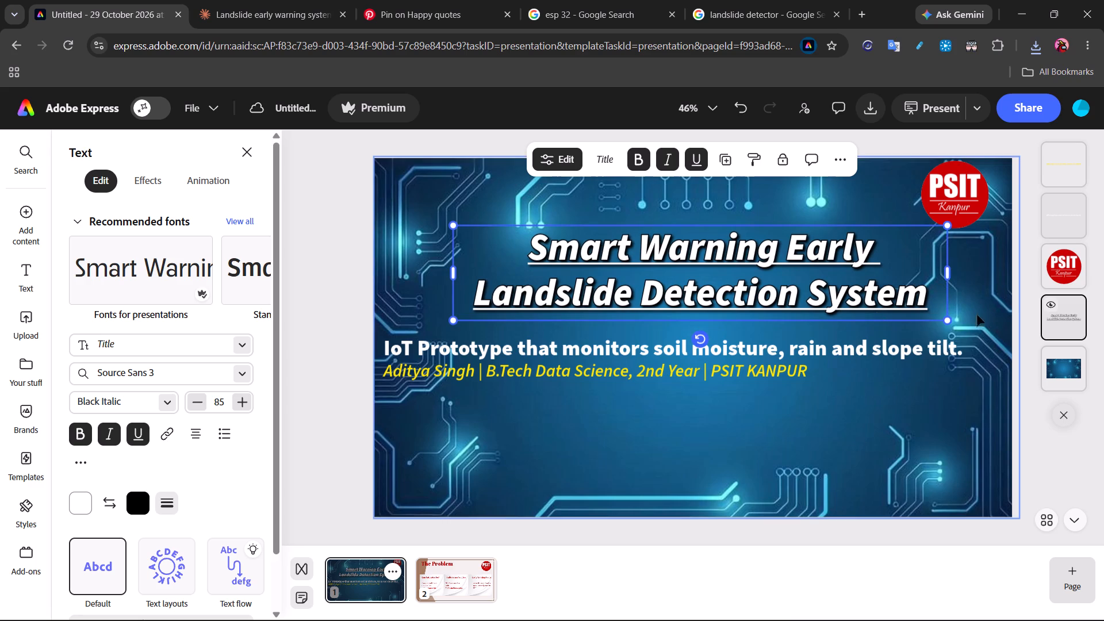
drag(951, 322, 879, 282)
drag(647, 239, 687, 243)
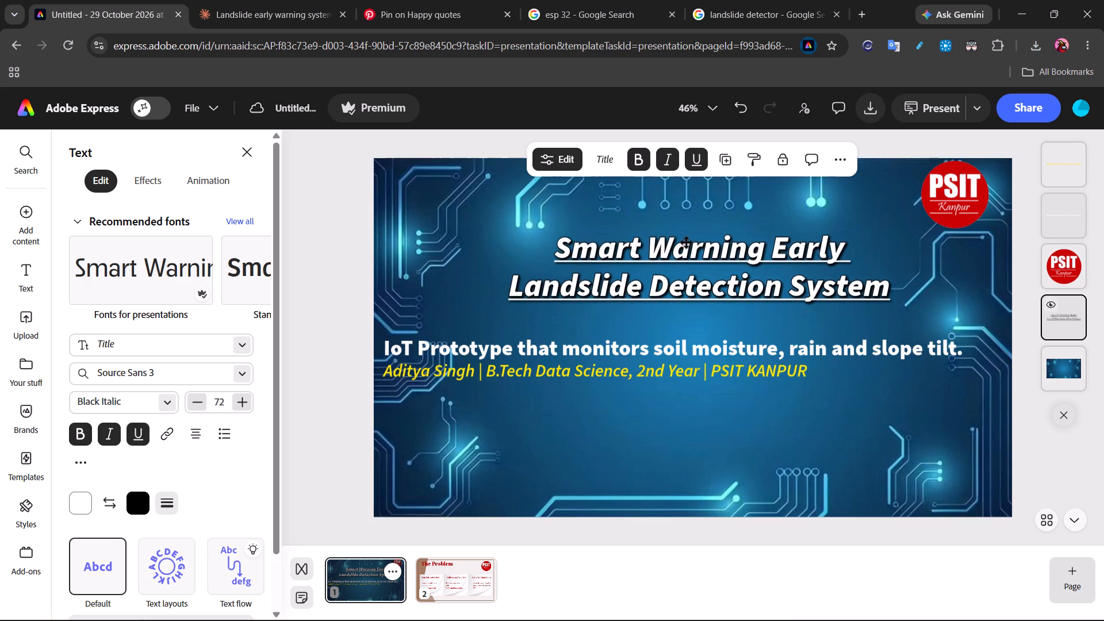
drag(687, 243, 681, 240)
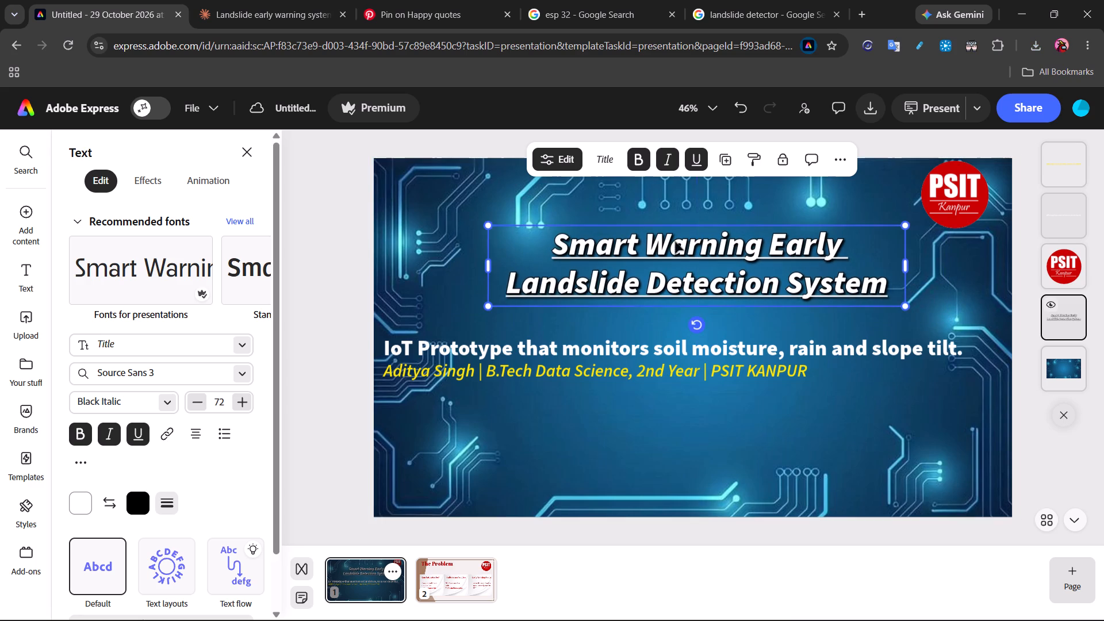
Shrink the white "IoT Prototype that monitors soil moisture, rain and slope tilt." line to size 35 and place it beneath the title.
click(742, 397)
click(624, 355)
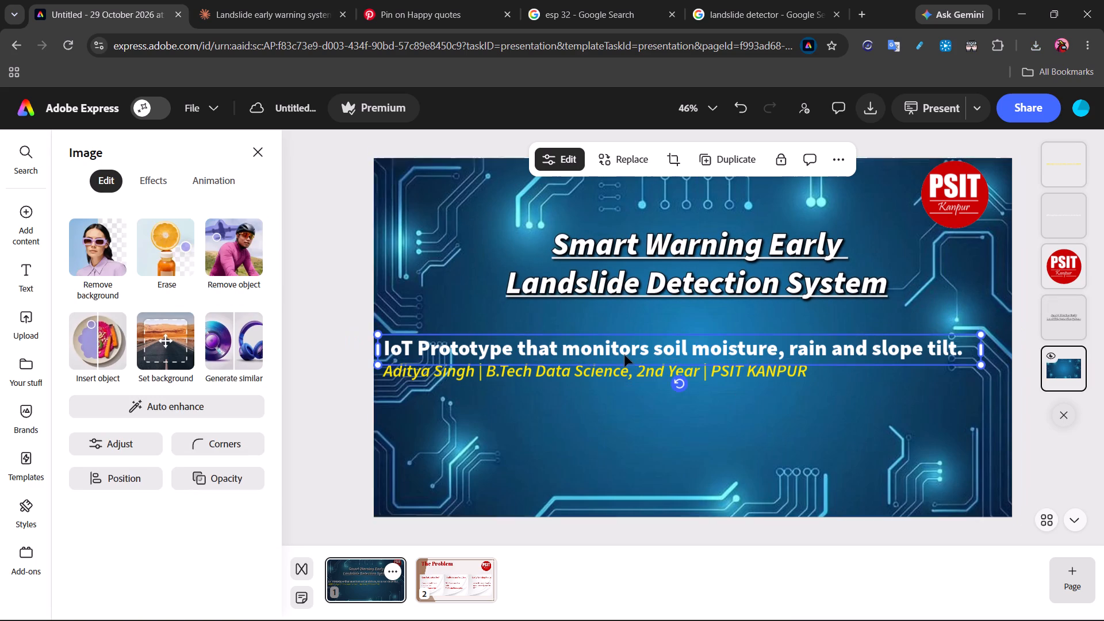
drag(980, 363, 852, 334)
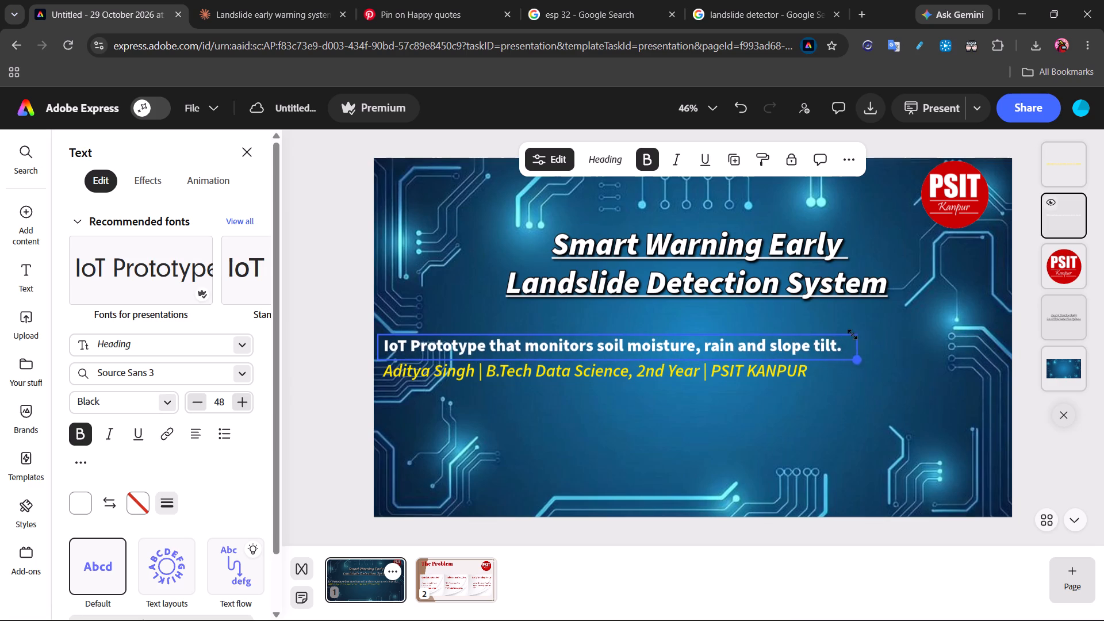
drag(852, 334, 823, 329)
drag(687, 348, 784, 331)
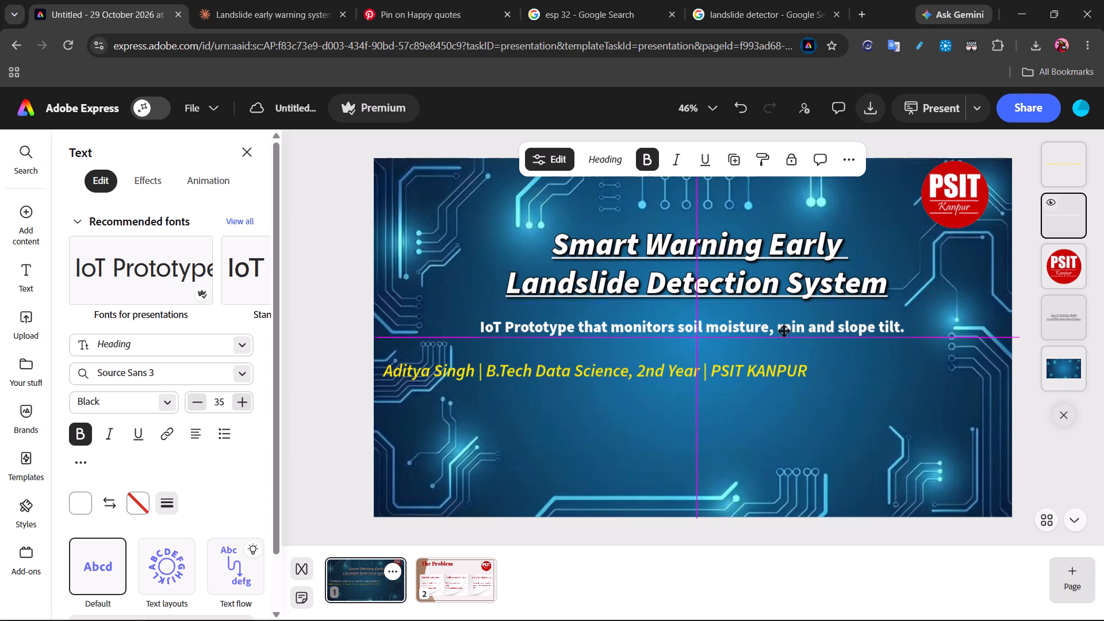
drag(784, 331, 786, 340)
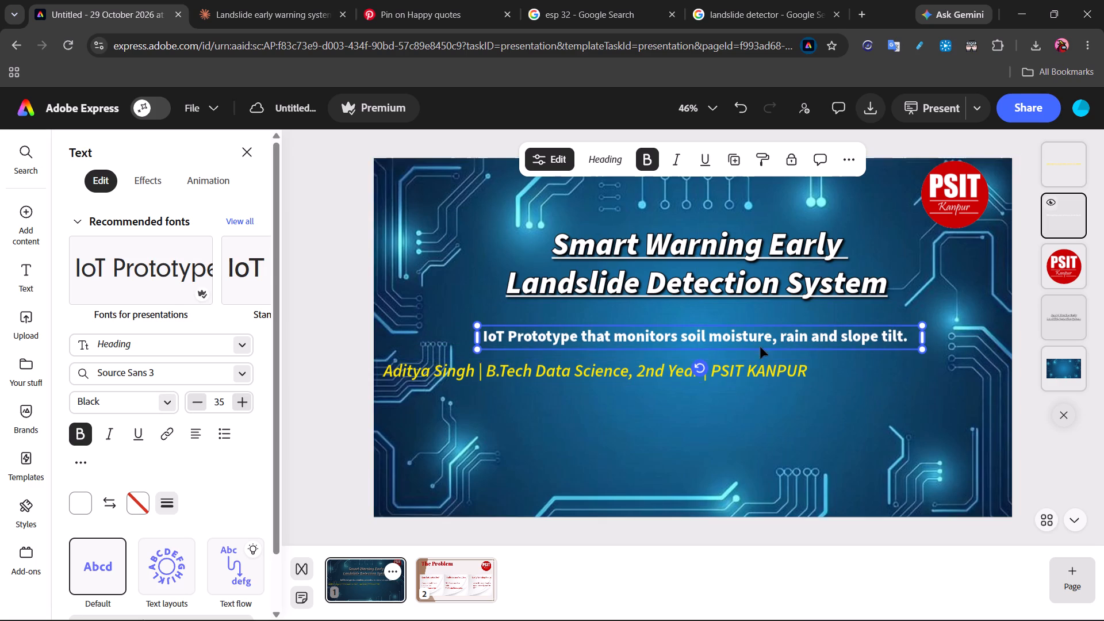
Reduce the yellow author line to font size 24 and move it to the lower middle of the slide.
drag(746, 371, 821, 388)
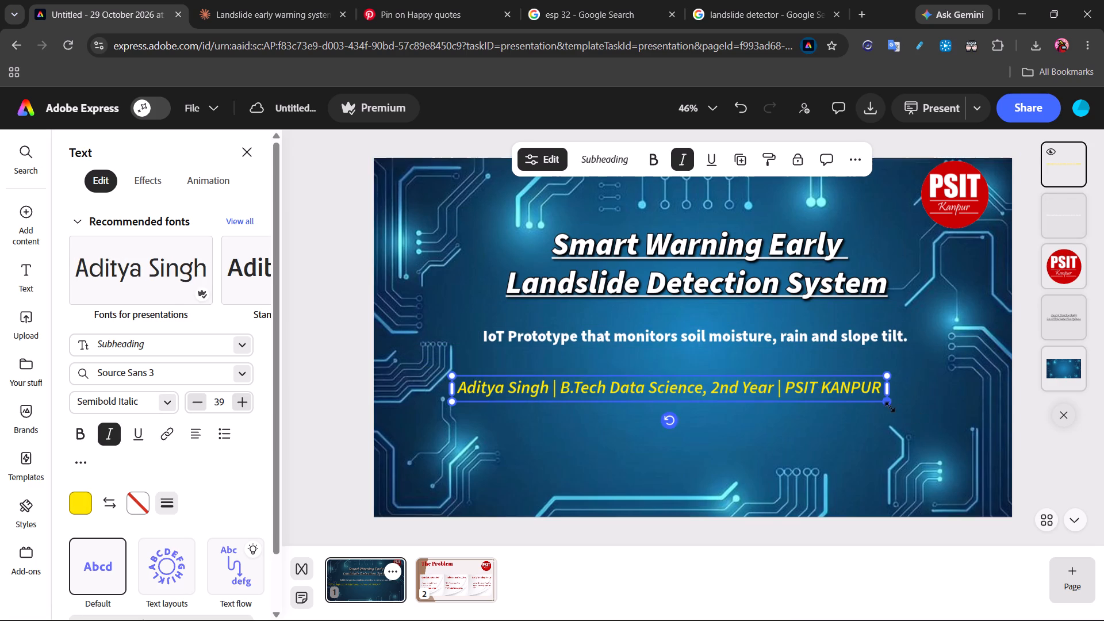
drag(890, 407, 732, 377)
drag(627, 388, 643, 390)
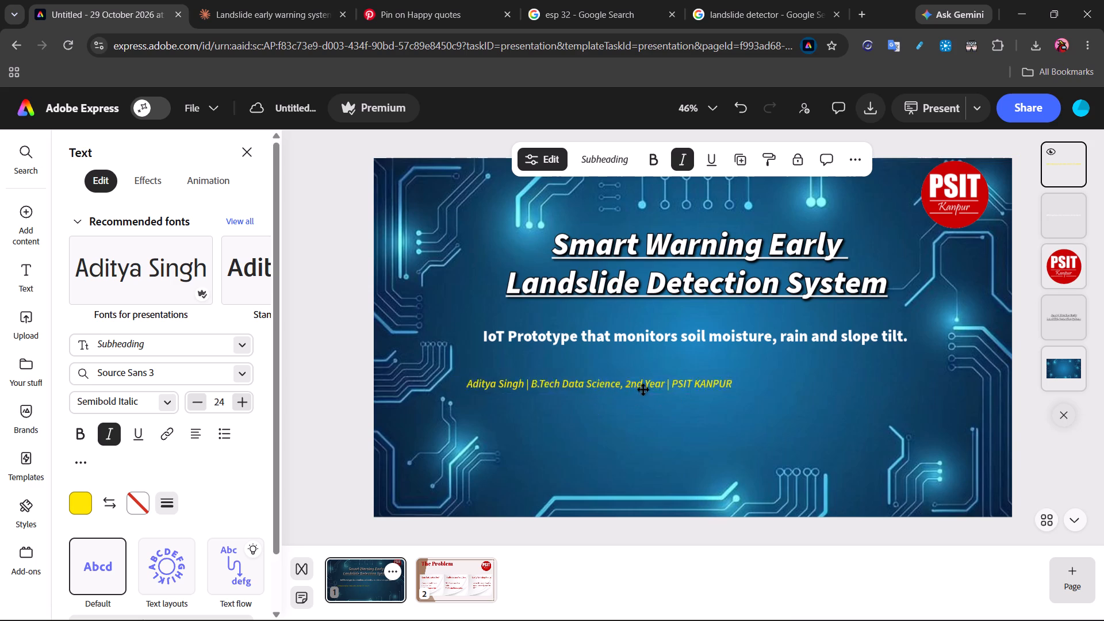
drag(643, 390, 702, 459)
Move the white IoT Prototype line further below the title and place the yellow author line directly beneath it.
drag(729, 332, 728, 356)
drag(761, 459, 779, 386)
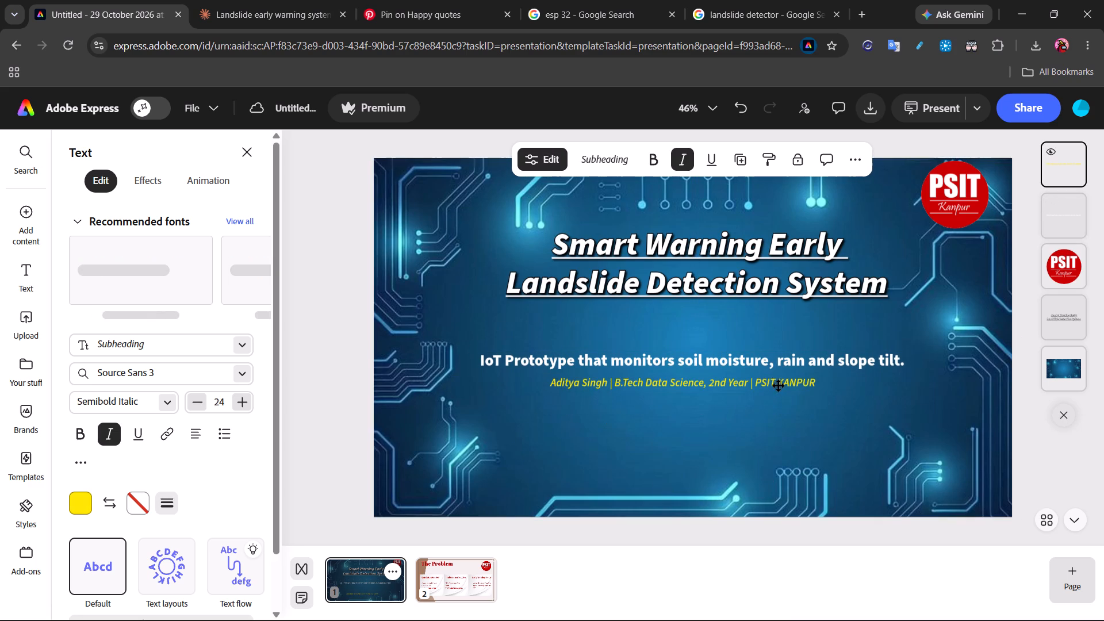
drag(779, 386, 789, 384)
drag(773, 366, 761, 365)
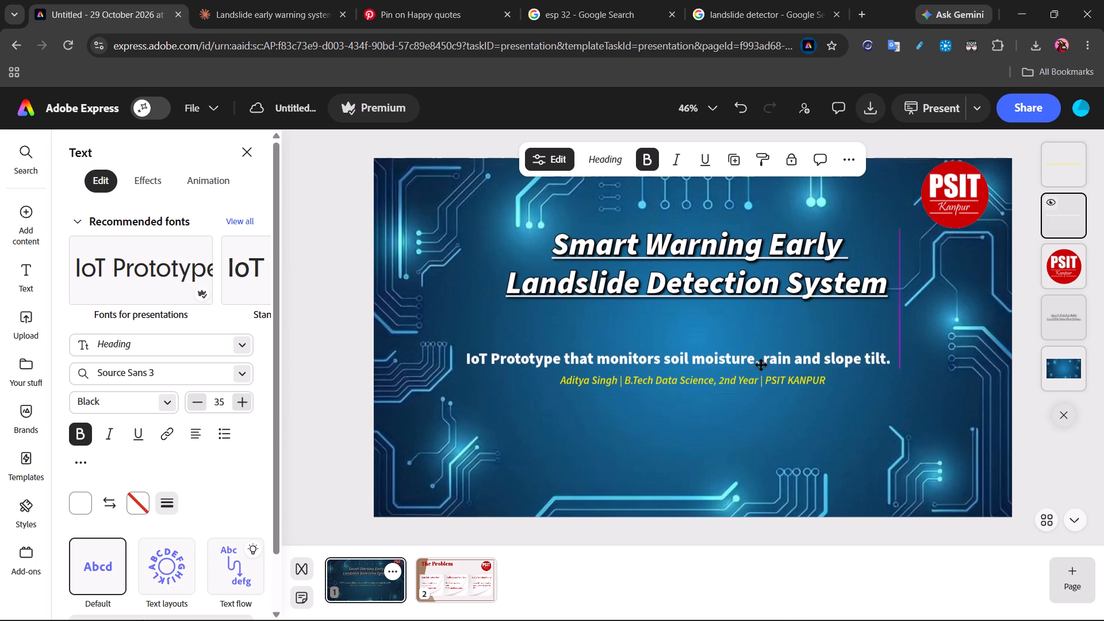
drag(761, 365, 783, 371)
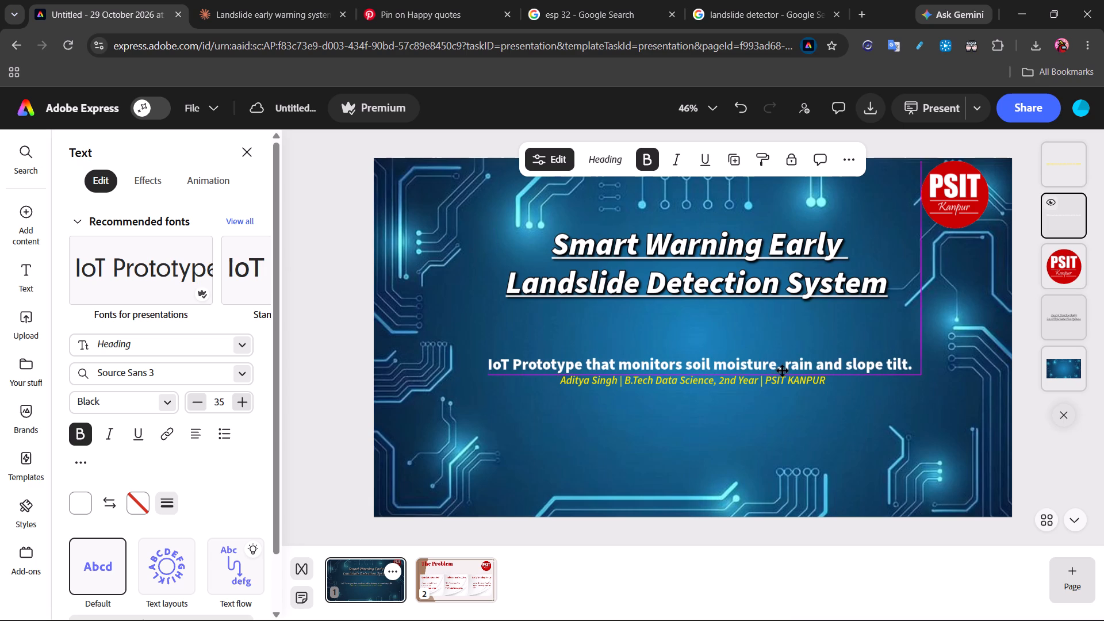
drag(783, 371, 789, 352)
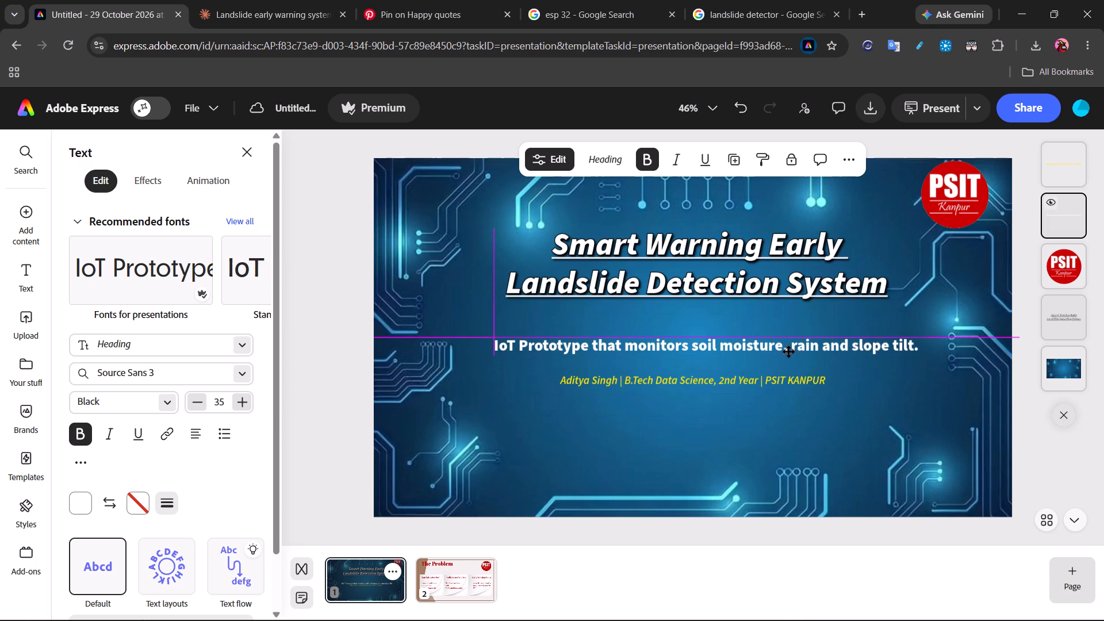
drag(789, 352, 789, 373)
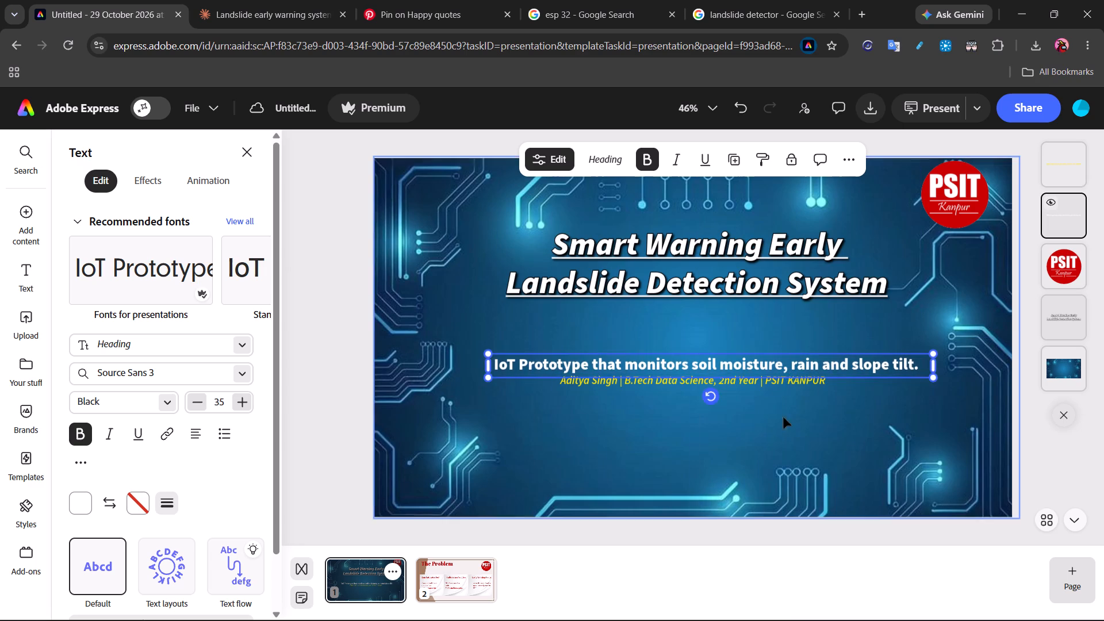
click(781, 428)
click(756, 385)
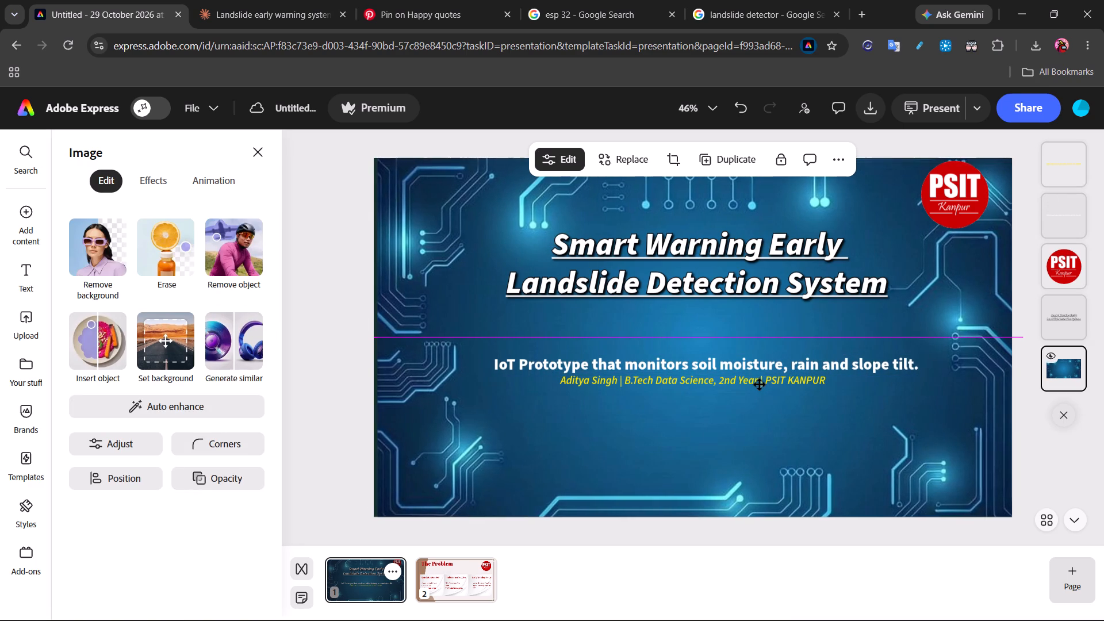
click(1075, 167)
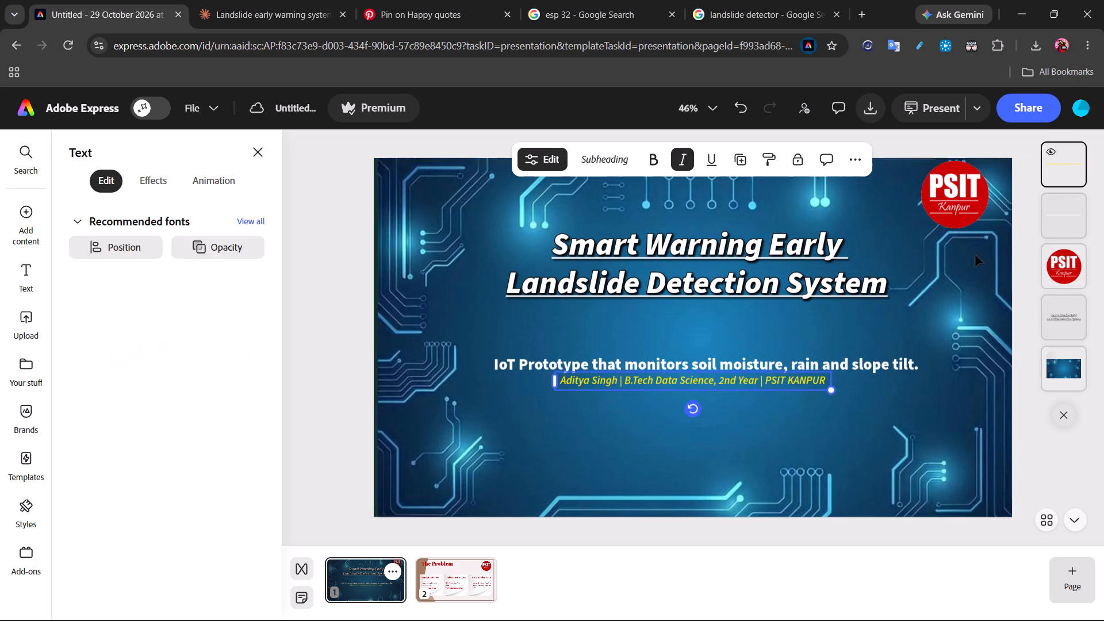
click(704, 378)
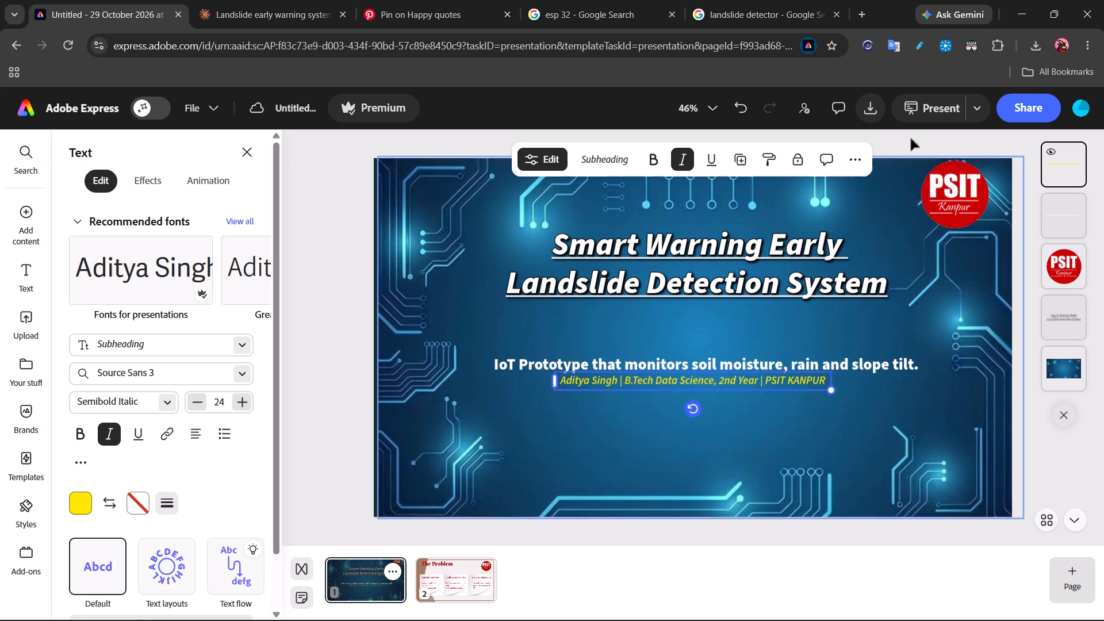
Make the PSIT Kanpur logo slightly smaller and place it closer to the title slide's upper-right corner.
click(965, 201)
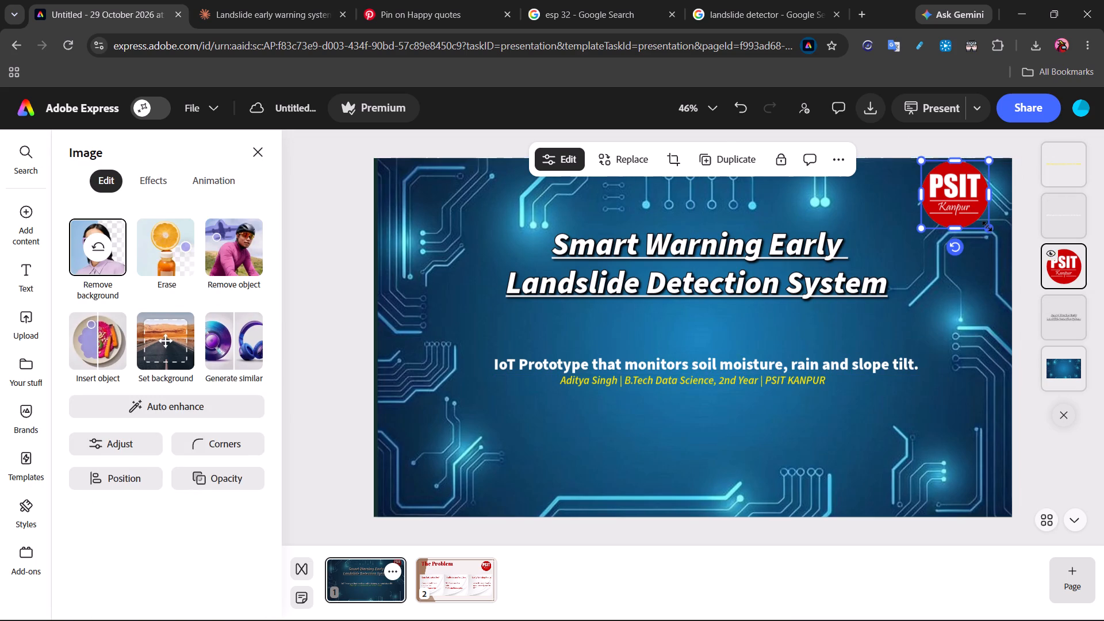
drag(987, 226, 950, 208)
drag(945, 185, 887, 200)
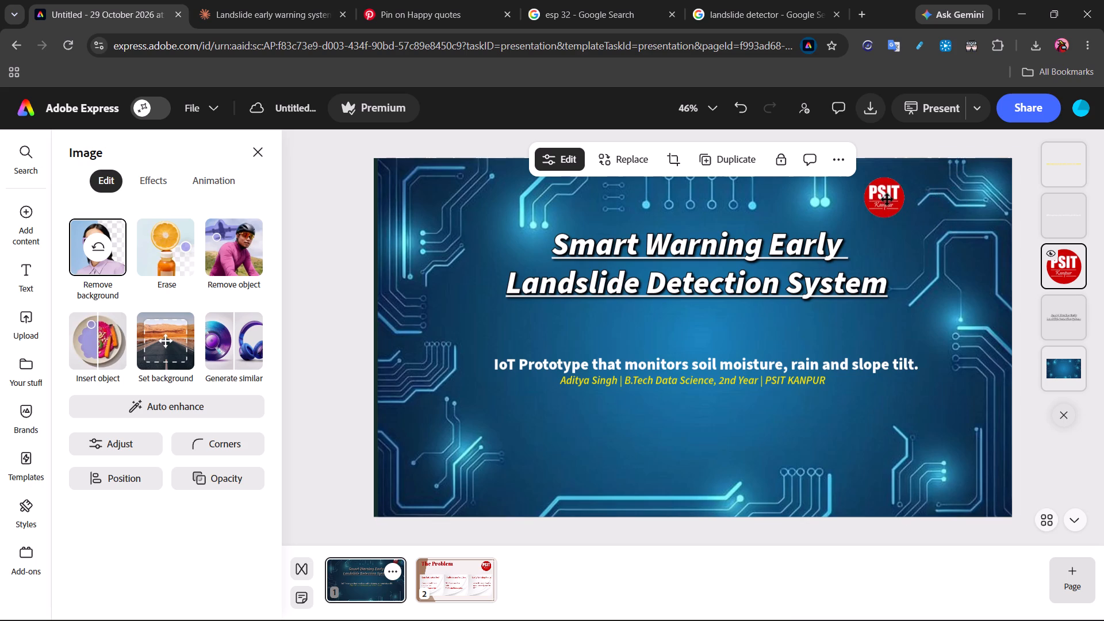
drag(887, 200, 887, 198)
drag(908, 215, 936, 243)
drag(911, 213, 980, 203)
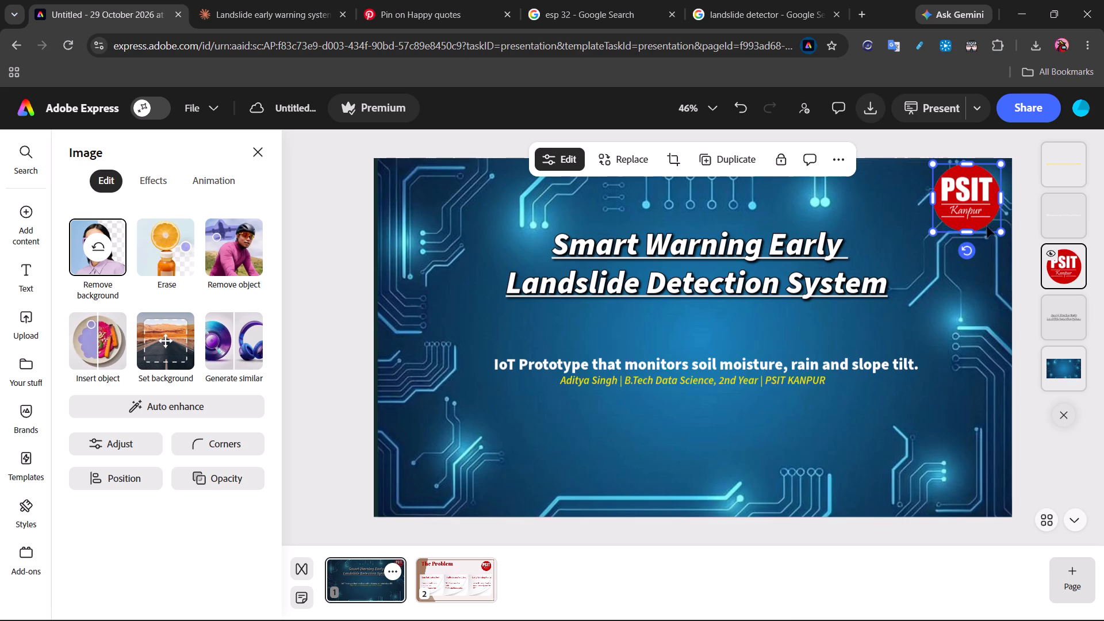
drag(1003, 228, 996, 227)
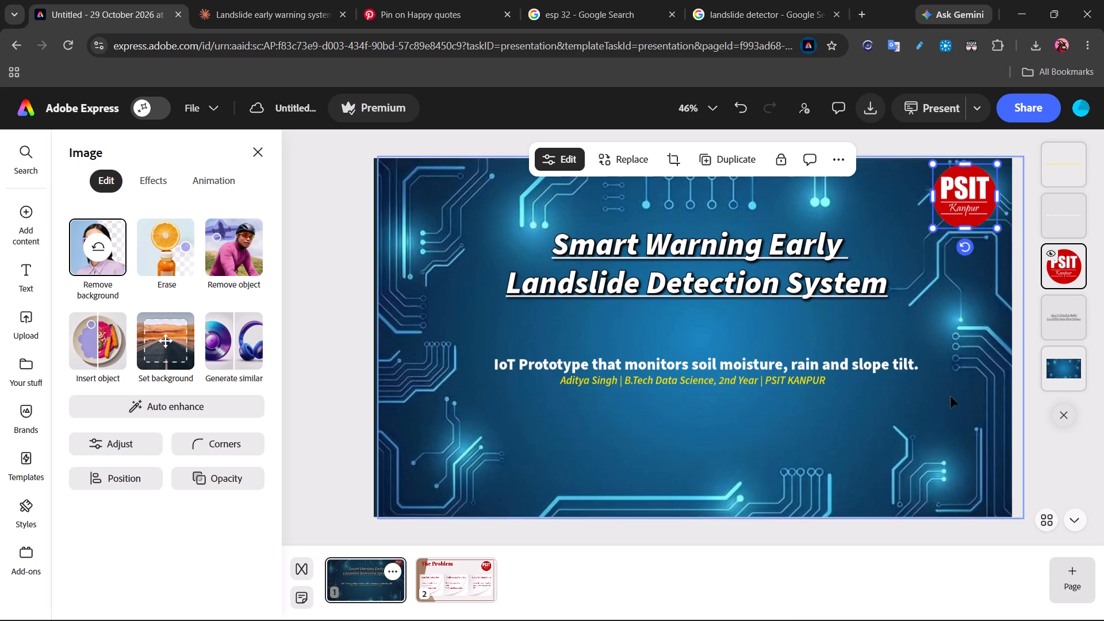
Preview the title slide in full-screen presentation mode and return to editing.
click(950, 396)
click(921, 103)
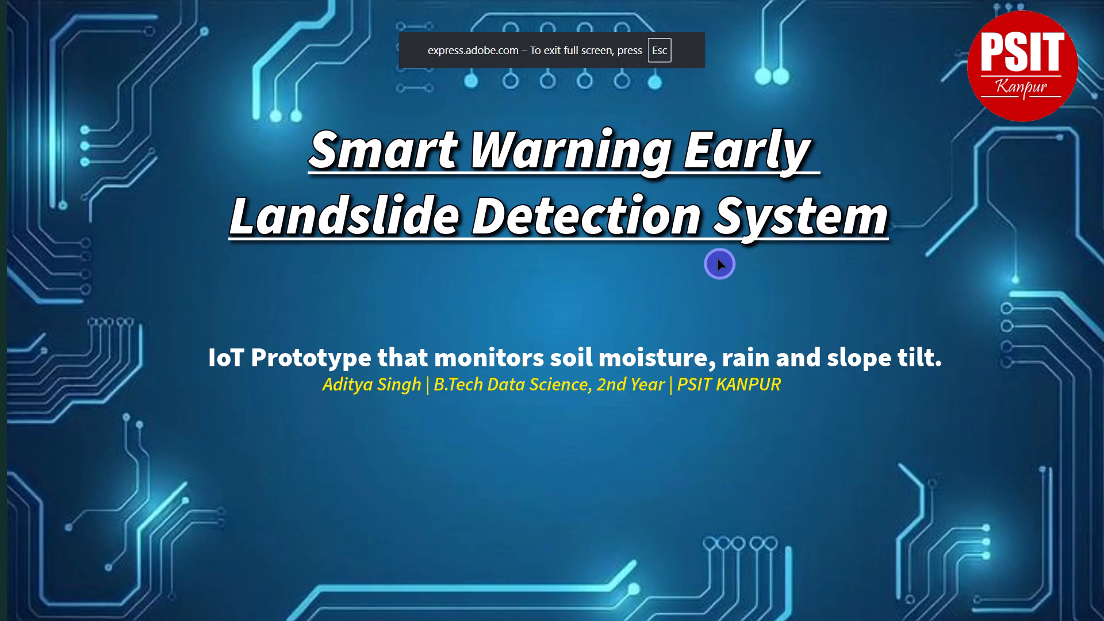
key(Escape)
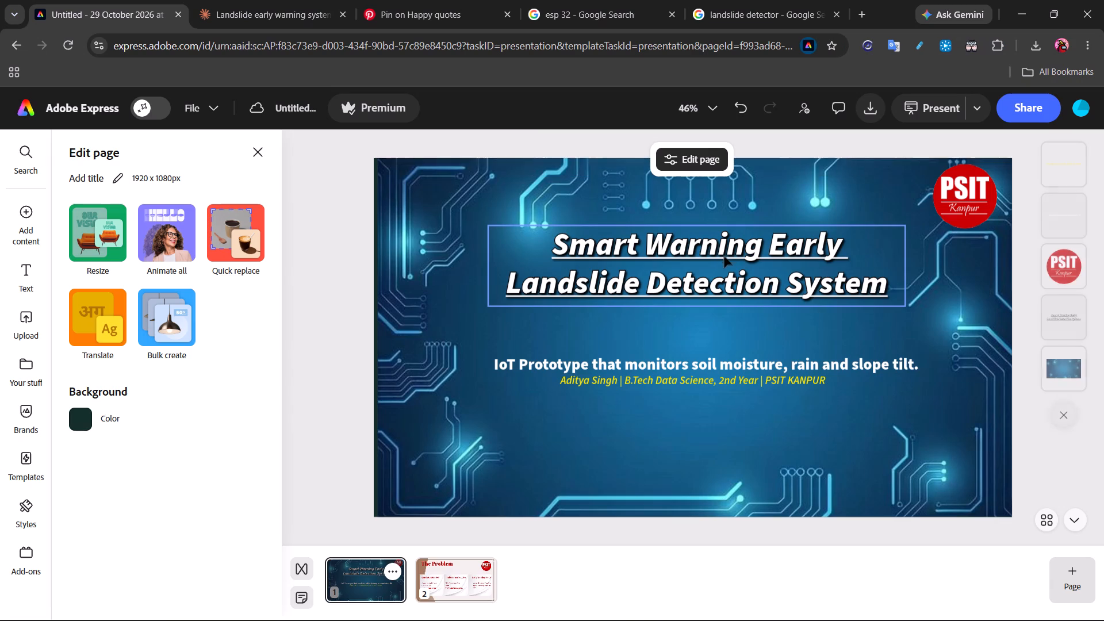
Nudge the circuit background image slightly left so that it covers the title slide's left edge.
drag(582, 340, 575, 343)
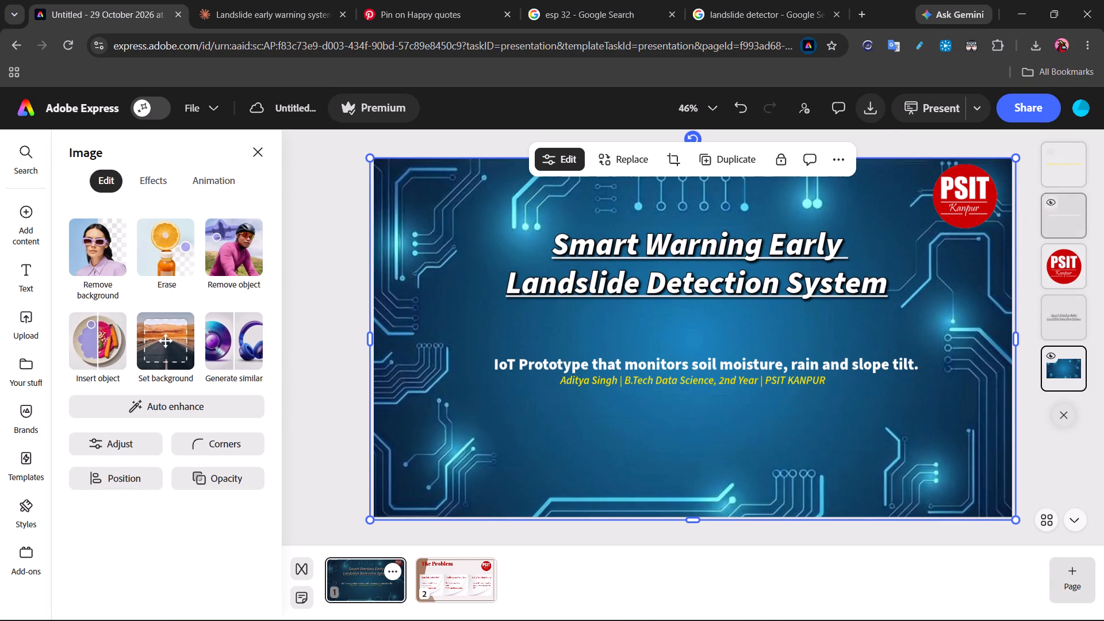
Present the title slide and The Problem slide full screen to check their layout, and return to editing.
click(925, 106)
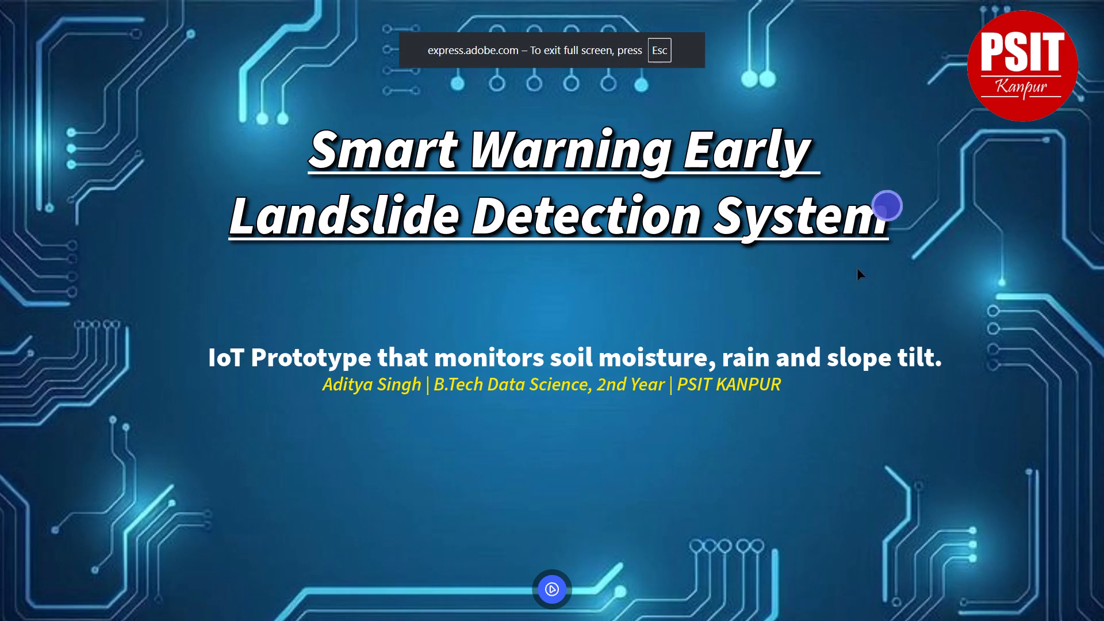
click(752, 433)
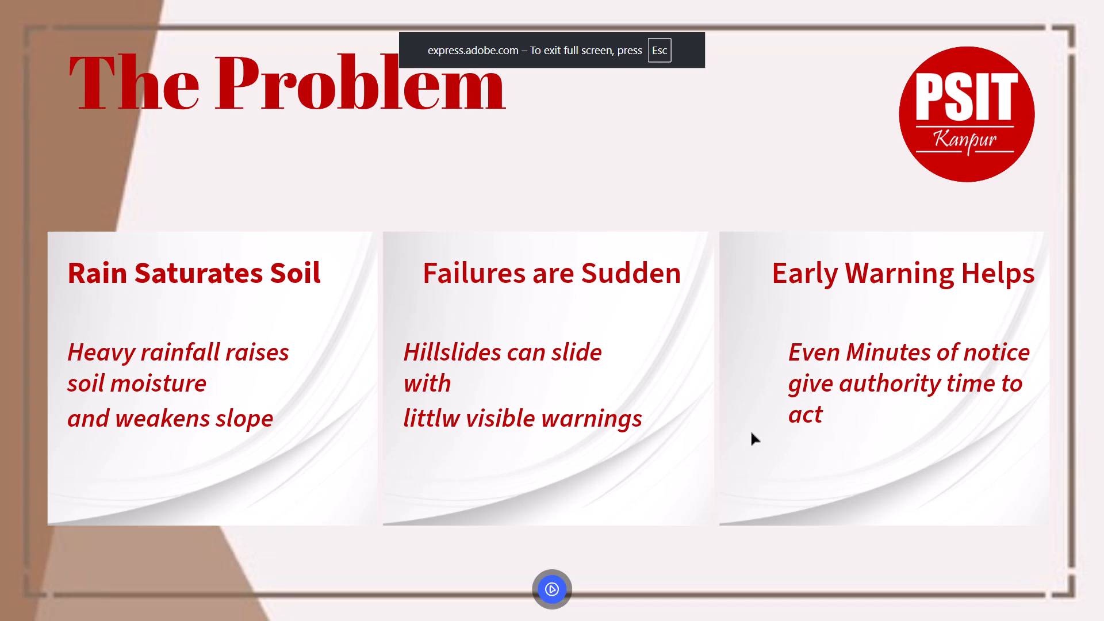
click(752, 433)
key(Escape)
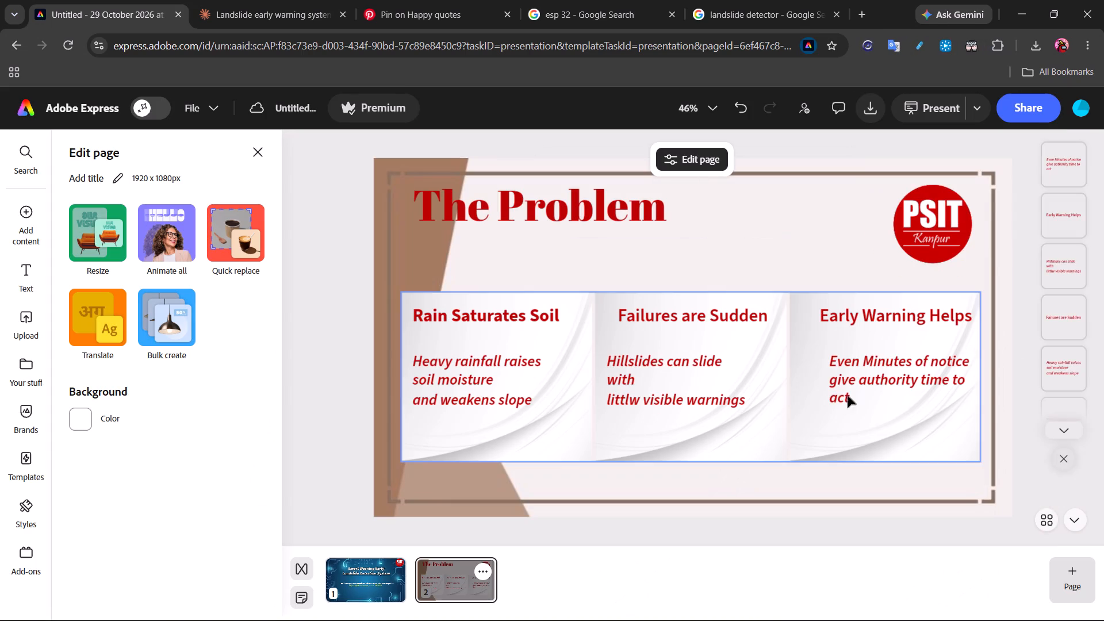
Lock the title slide's circuit background image with image replacement allowed, dismissing the template conversion offer.
click(347, 573)
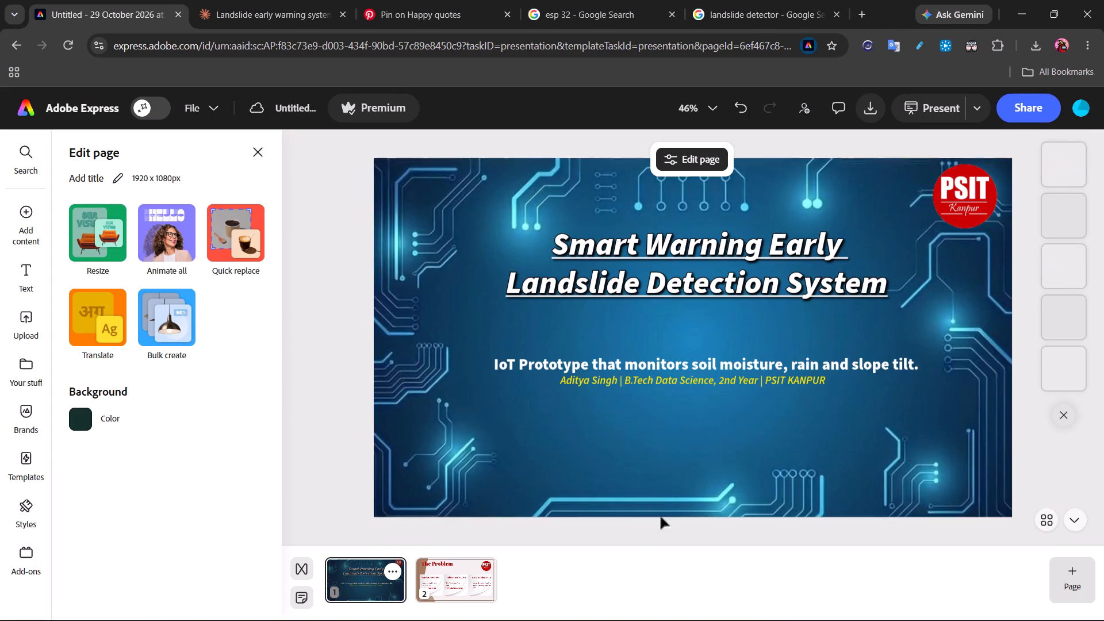
right_click(1069, 370)
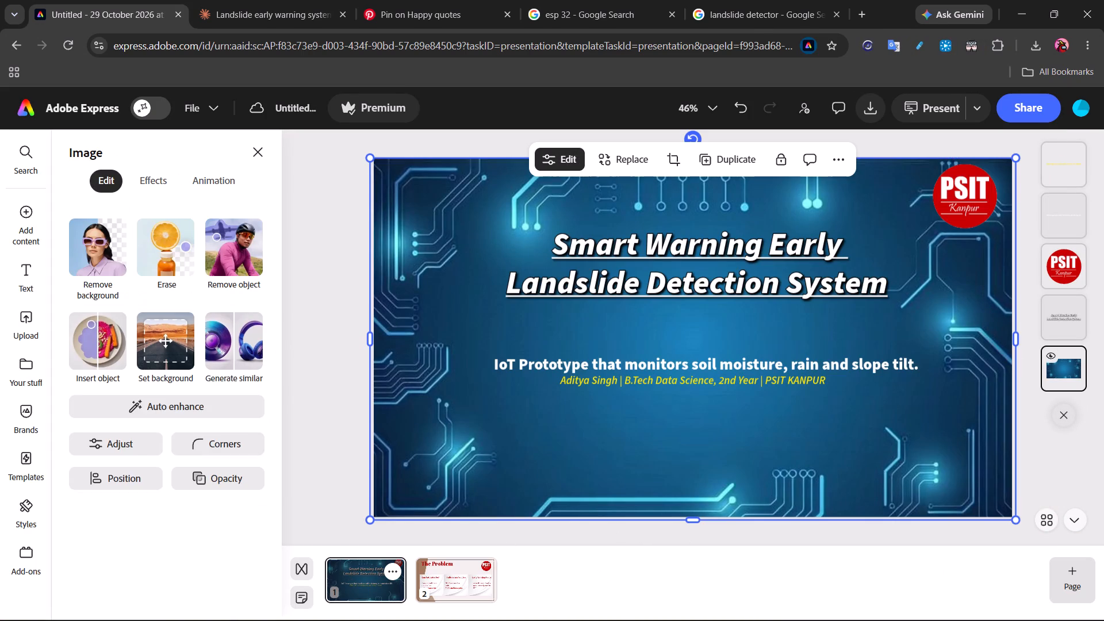
click(785, 161)
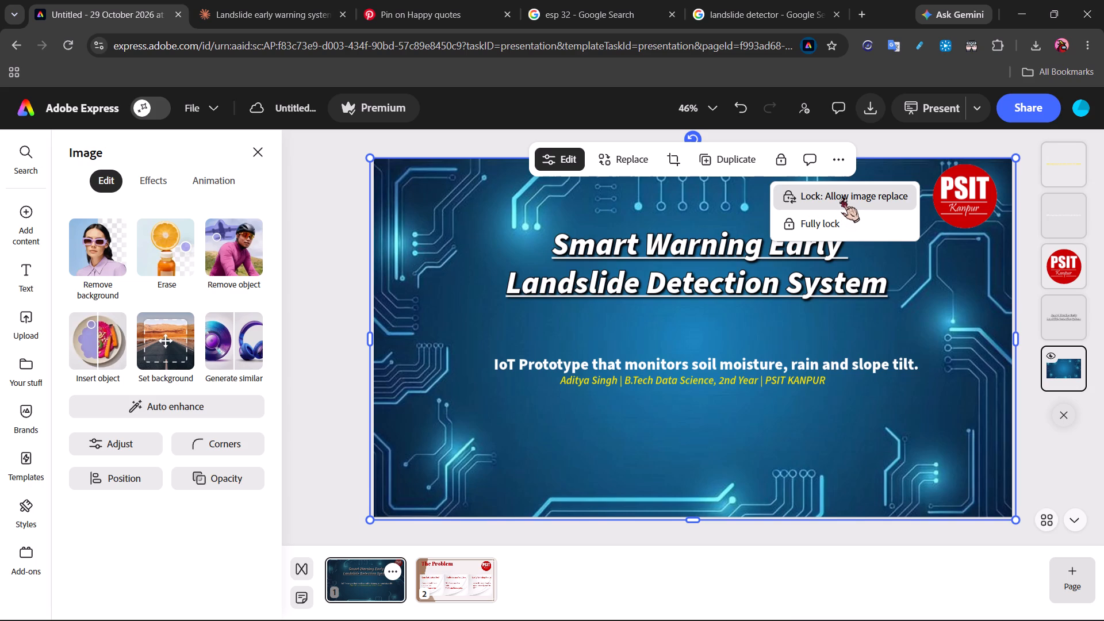
click(841, 197)
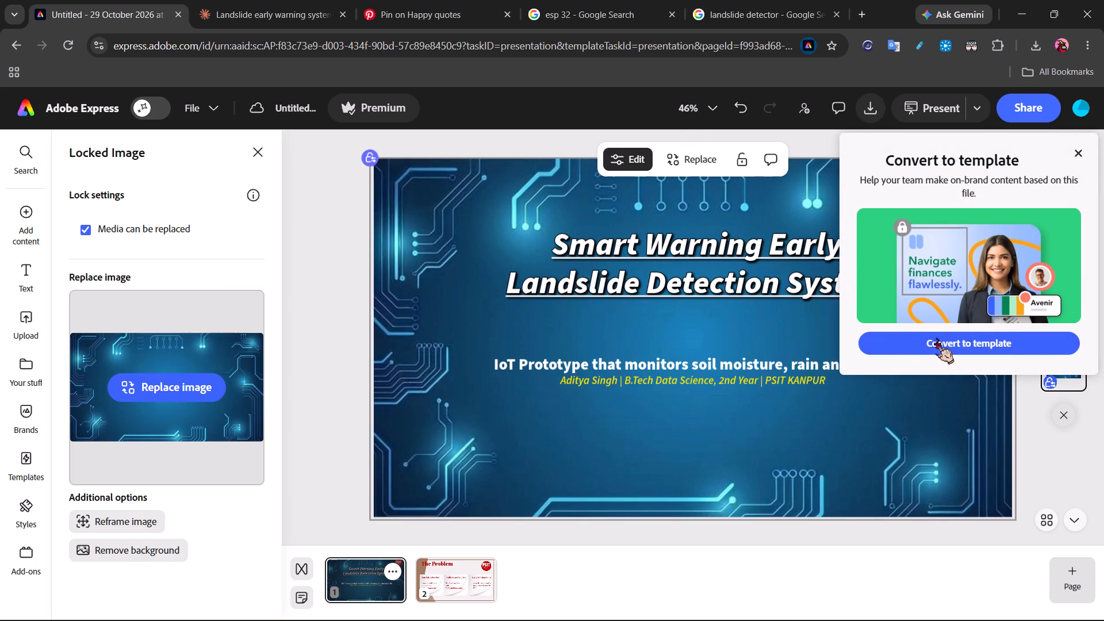
click(1072, 155)
click(852, 450)
click(852, 442)
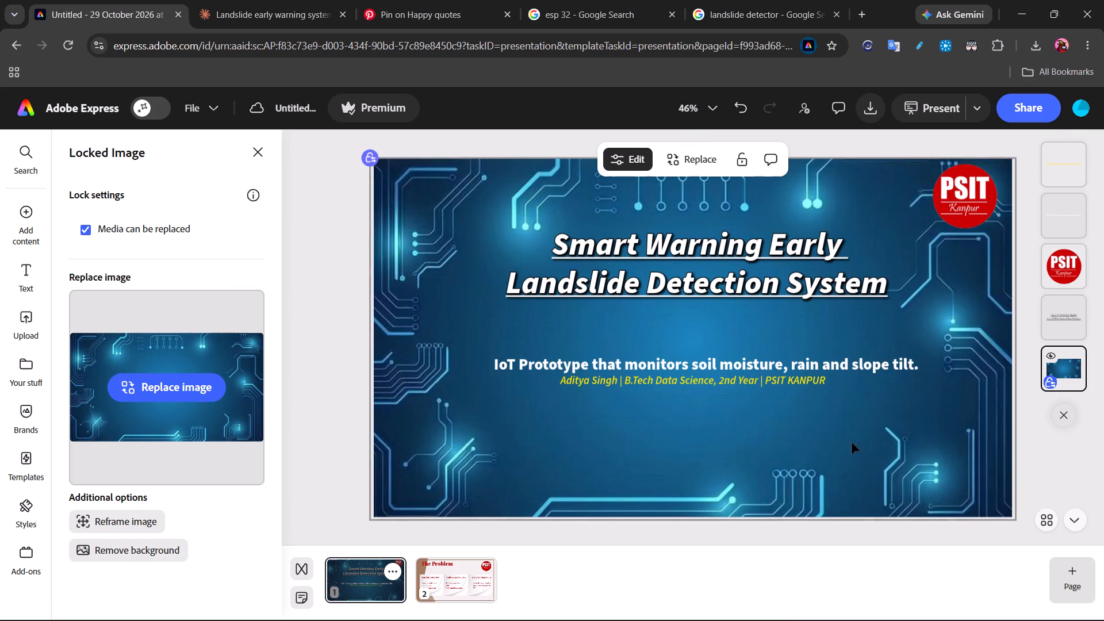
click(1072, 312)
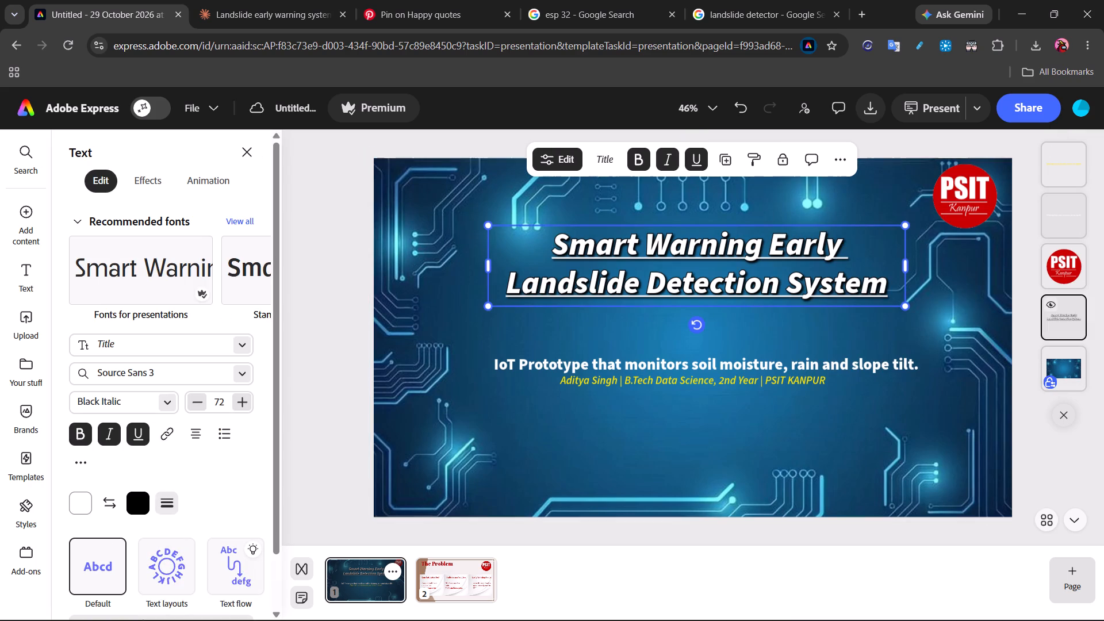
click(881, 465)
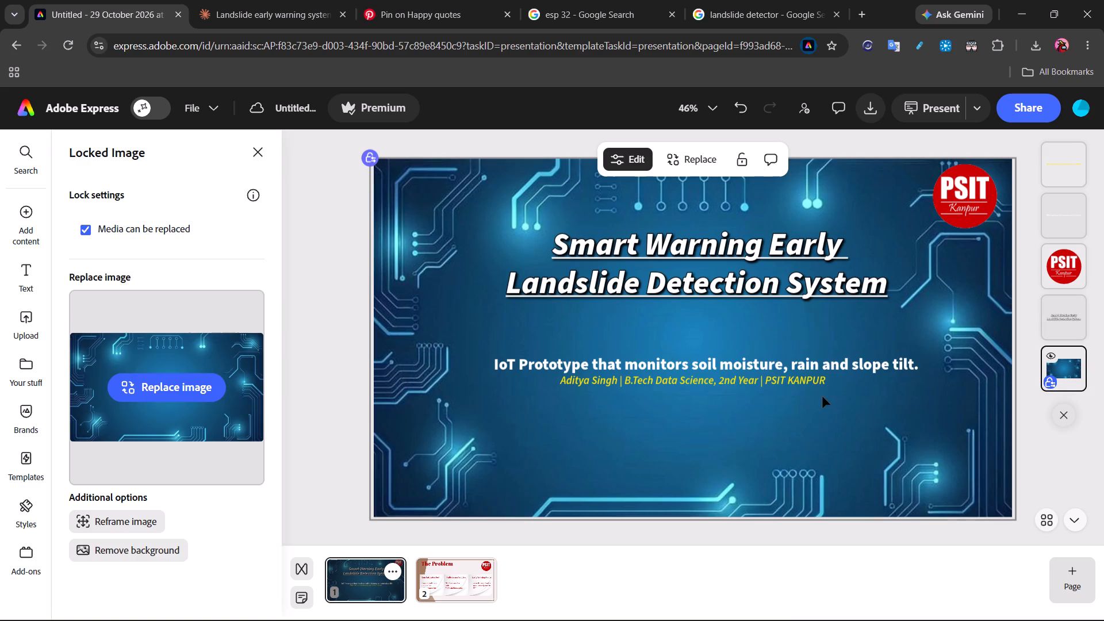
Move the yellow author line slightly down, centred under the title, and lower the white IoT Prototype line to just above it.
drag(796, 377, 803, 385)
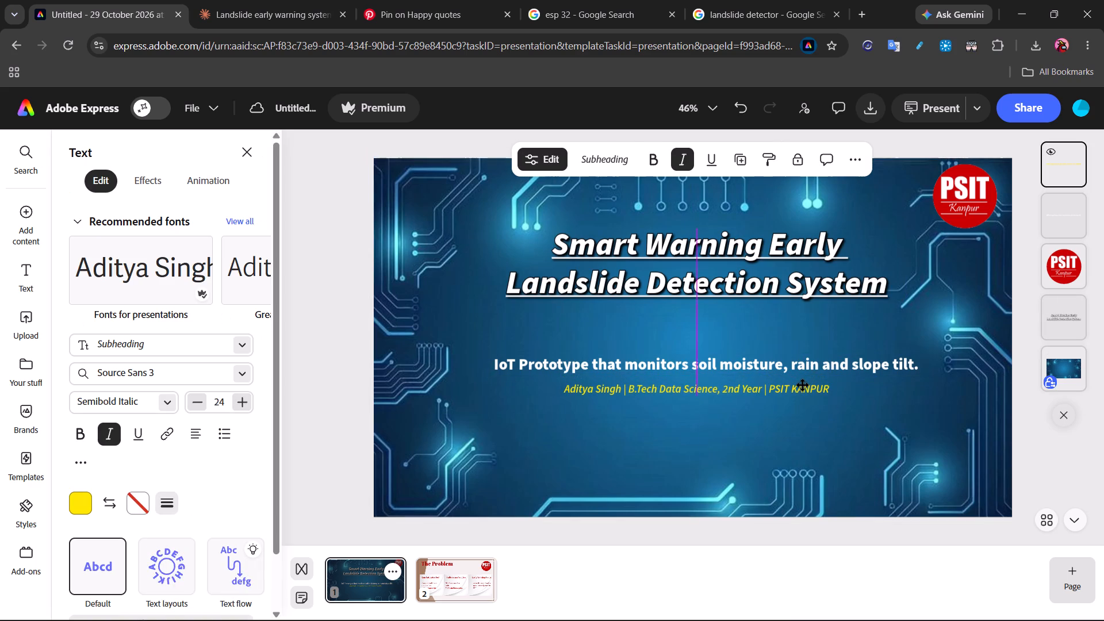
drag(803, 385, 802, 386)
drag(791, 364, 791, 373)
click(802, 444)
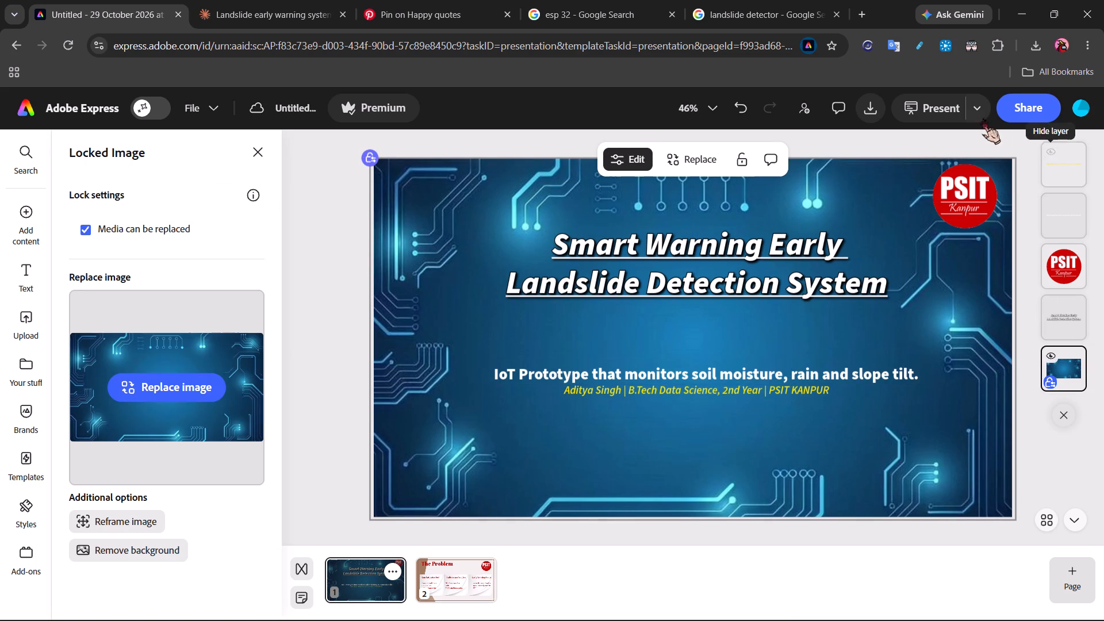
Preview both slides full screen once more to check the adjusted text, and return to editing.
click(903, 97)
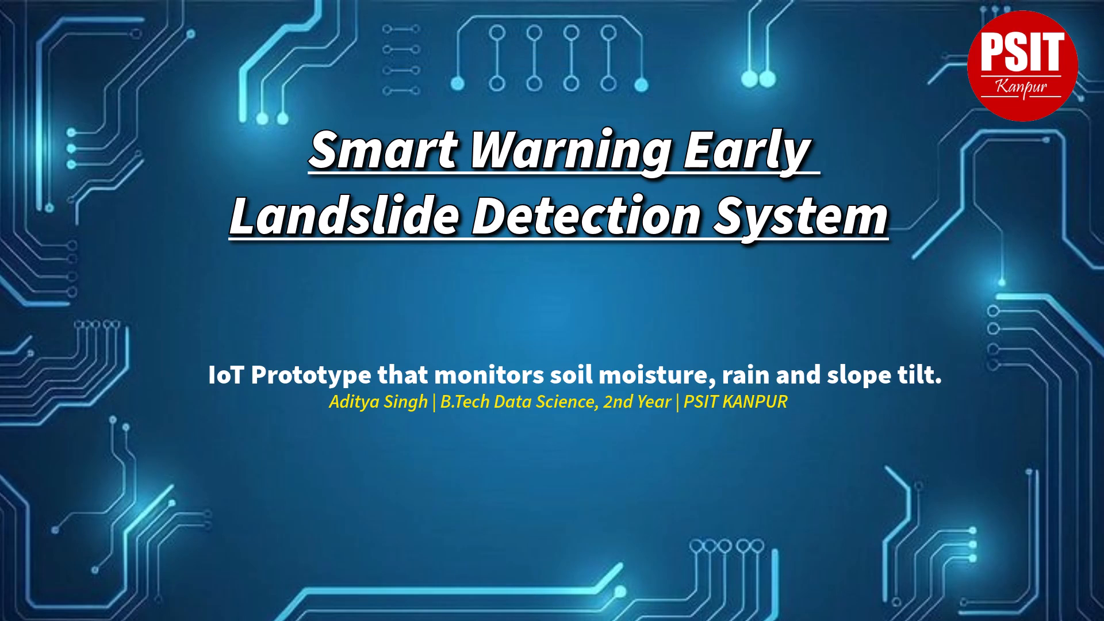
key(Right)
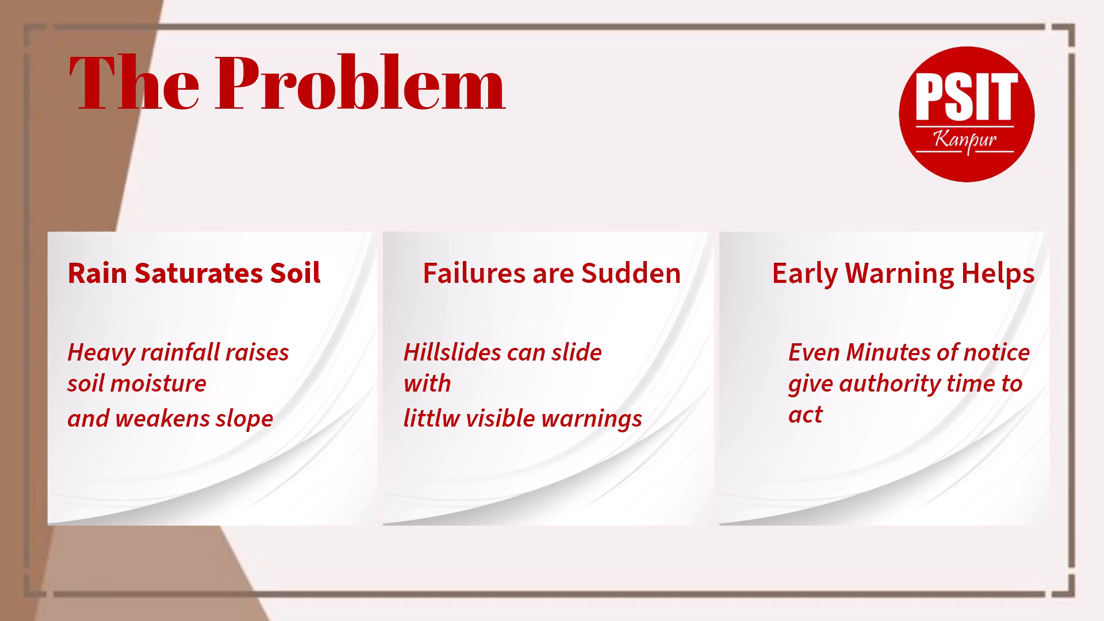
key(Escape)
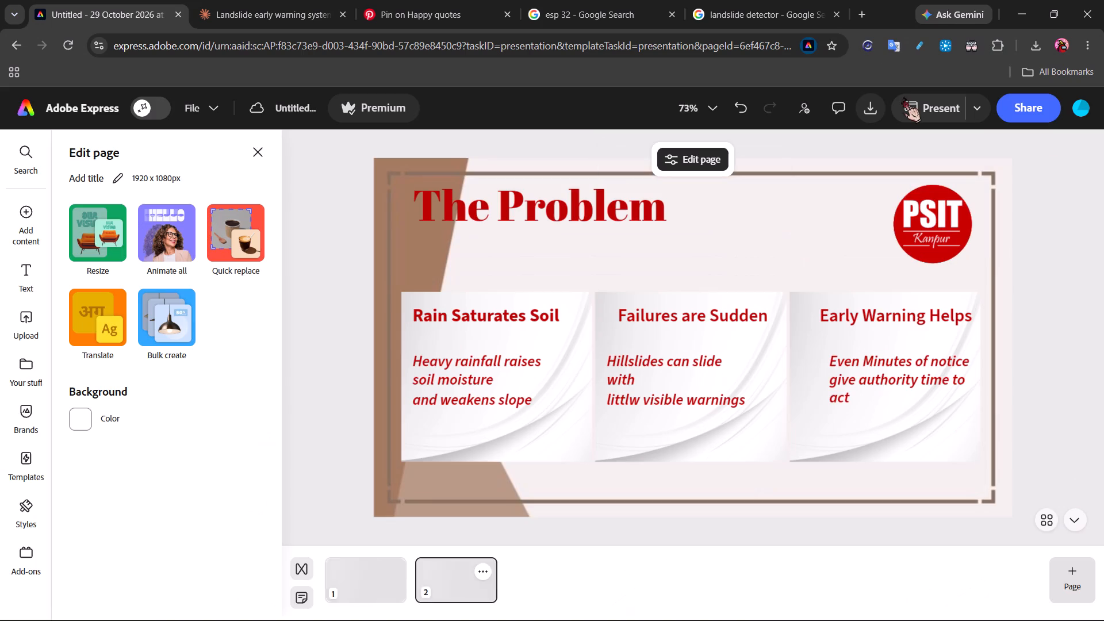
Lock the brown-framed background image of The Problem slide with image replacement allowed.
scroll(1038, 309, down, 6)
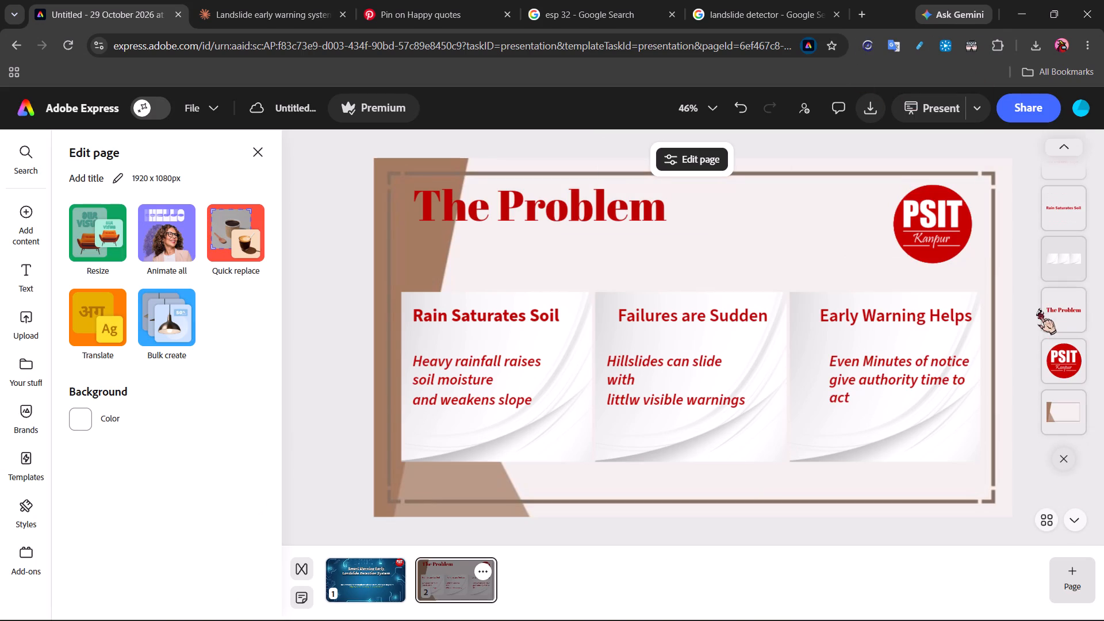
scroll(1038, 309, down, 7)
click(1065, 420)
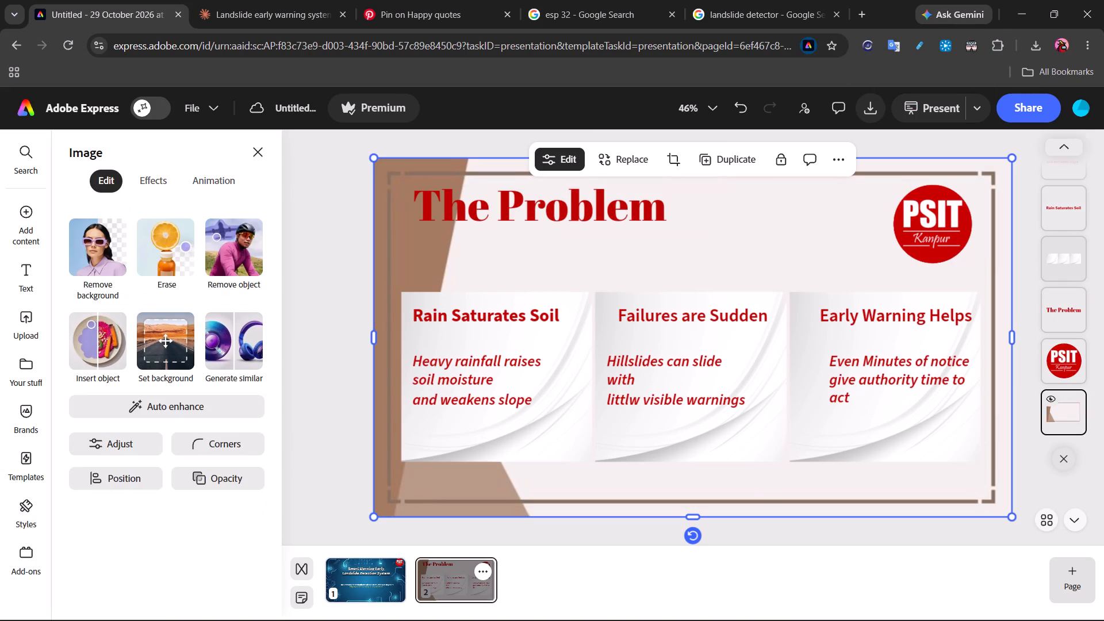
right_click(1065, 420)
click(783, 160)
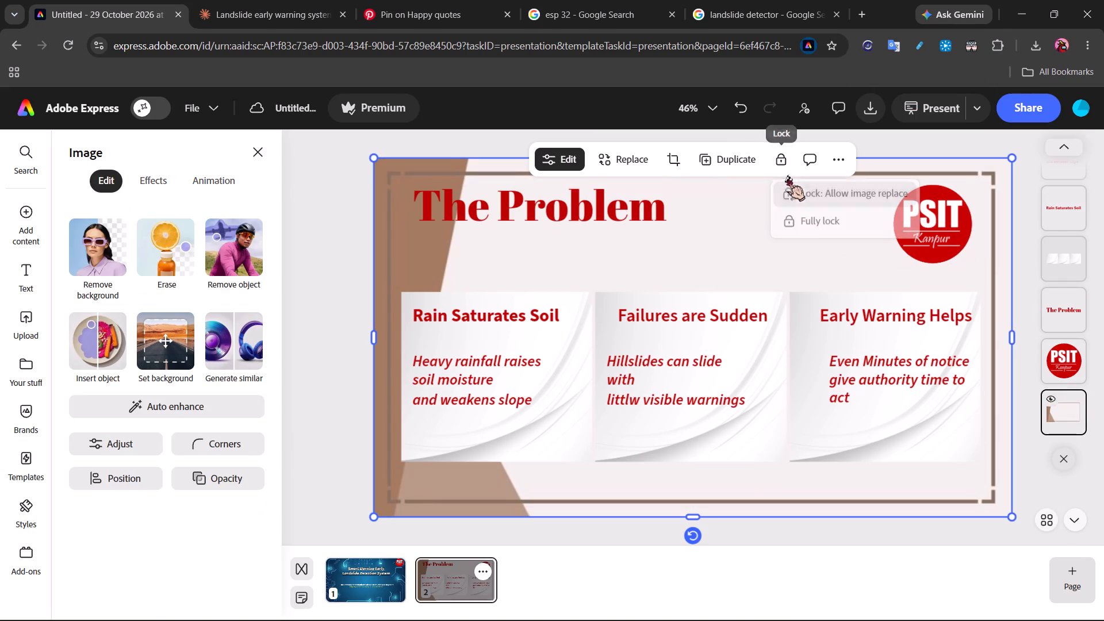
click(826, 189)
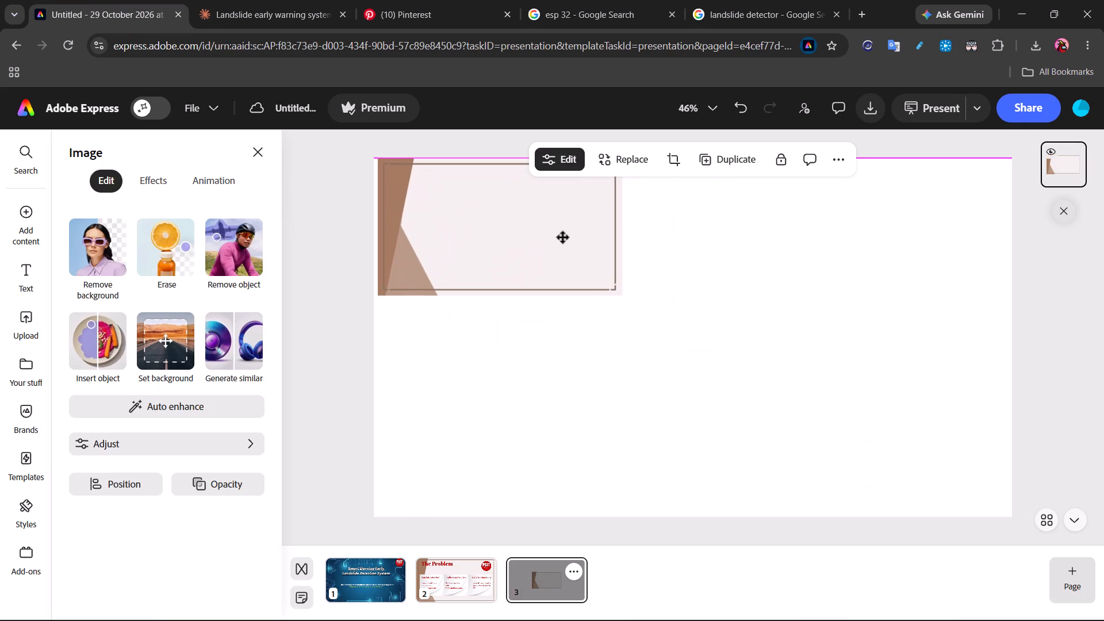
drag(563, 237, 560, 239)
drag(622, 301, 921, 402)
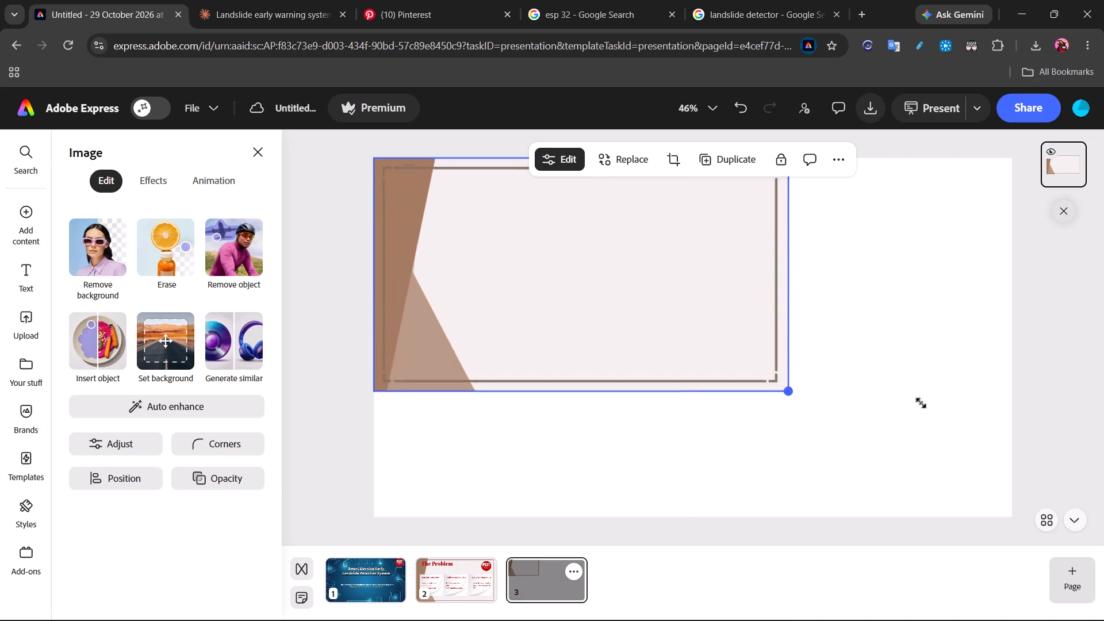
drag(921, 402, 1065, 420)
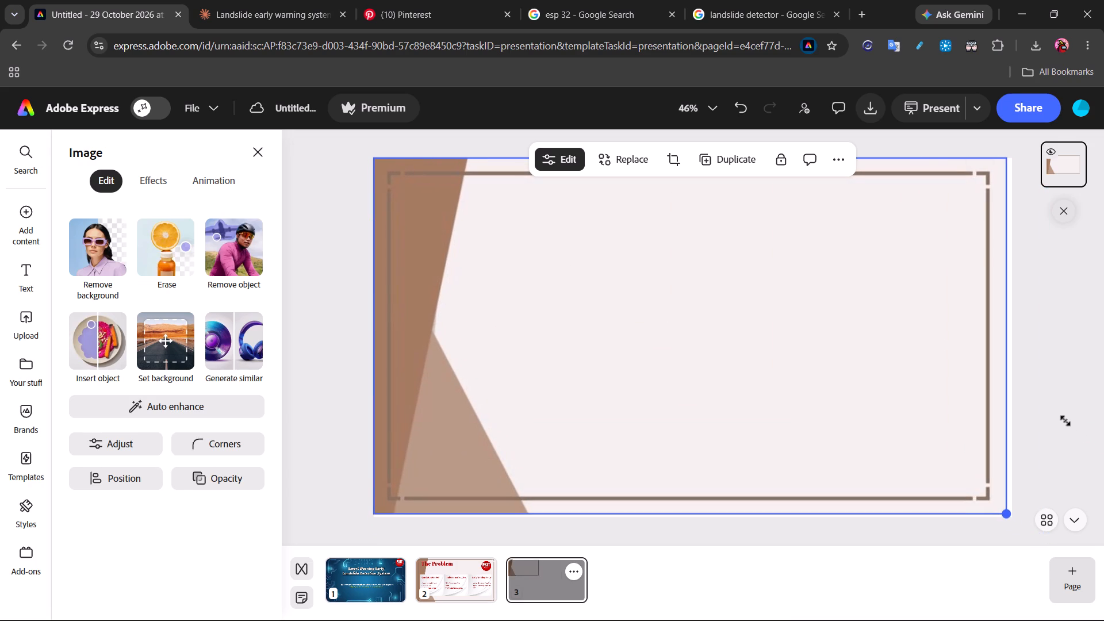
drag(1065, 420, 1071, 420)
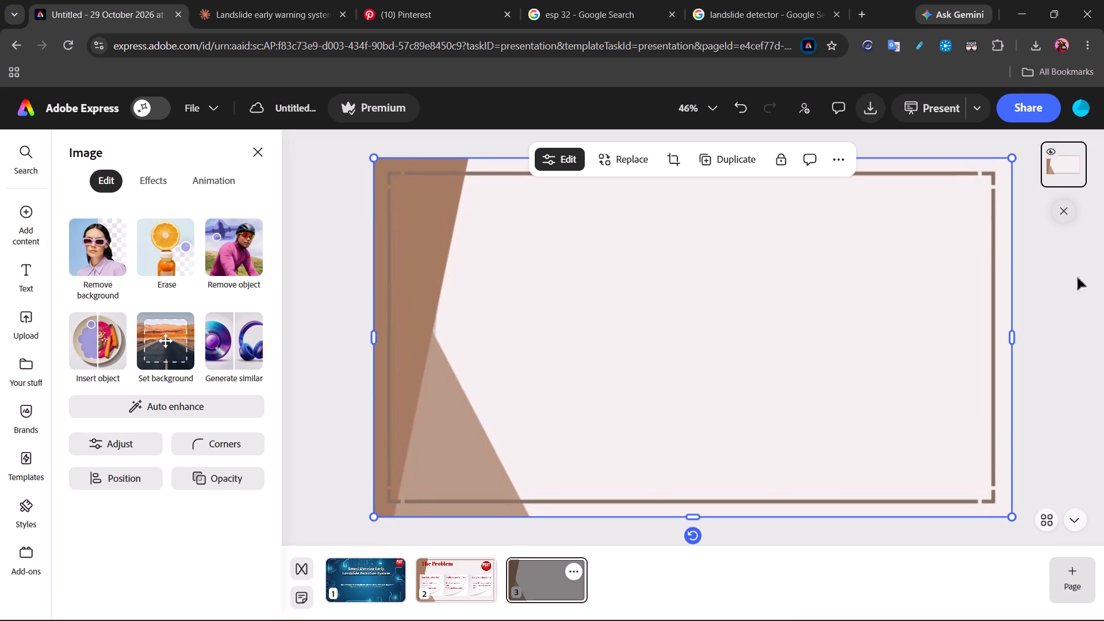
Lock the third page's background image with image replacement allowed, and deselect it.
right_click(1068, 175)
click(768, 162)
click(770, 160)
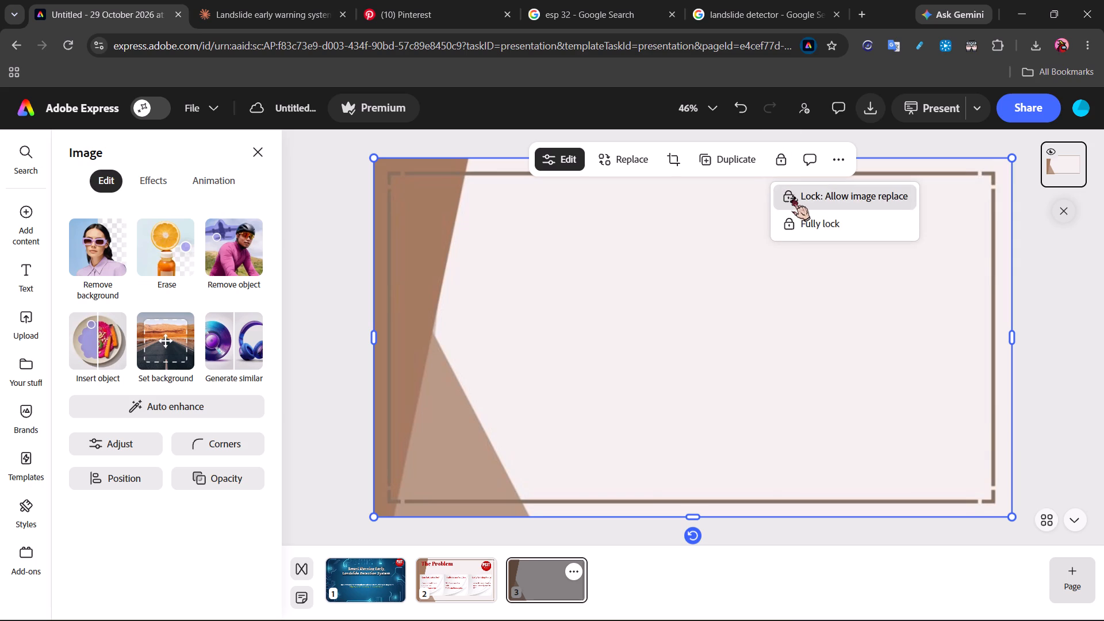
click(792, 195)
click(784, 256)
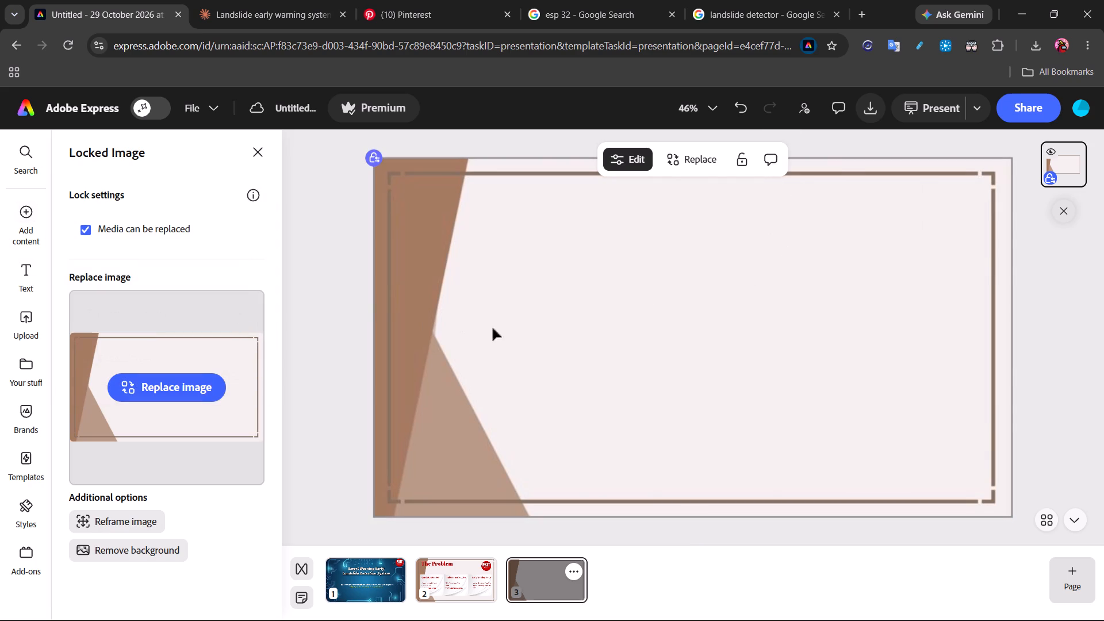
click(569, 360)
click(311, 340)
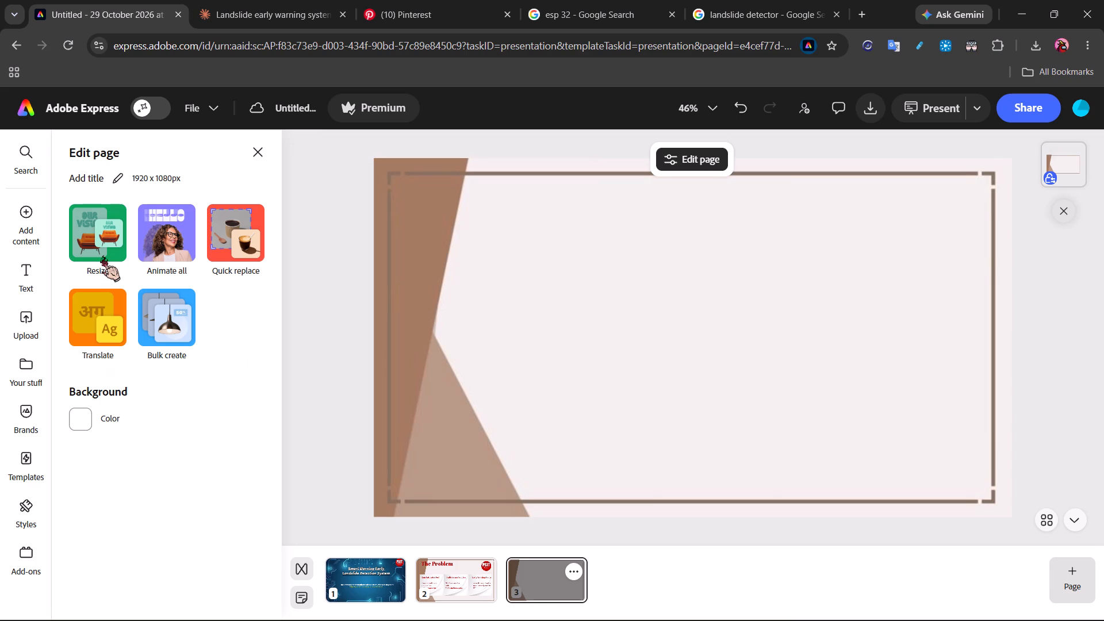
Look through the Backgrounds category of the Elements library for material for the third slide.
click(102, 256)
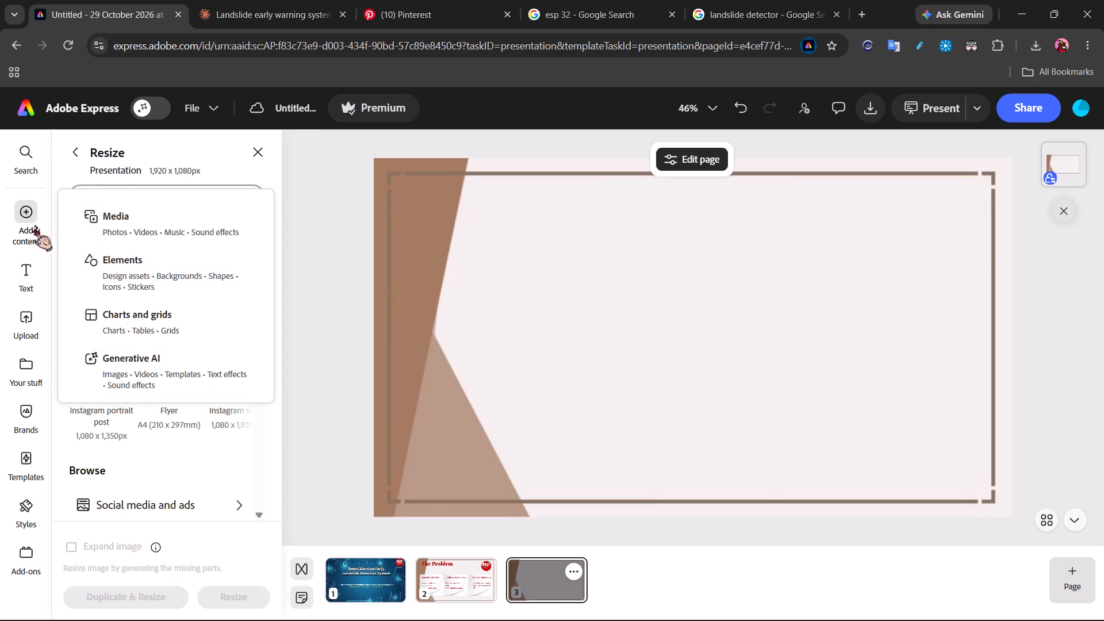
click(147, 286)
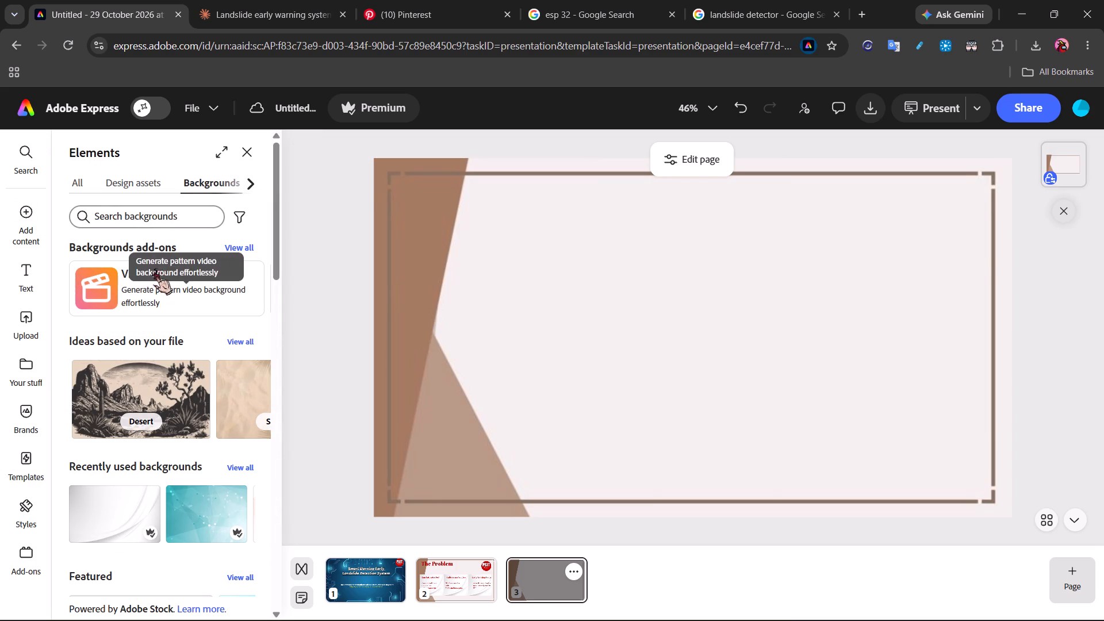
scroll(192, 327, down, 8)
scroll(191, 328, up, 2)
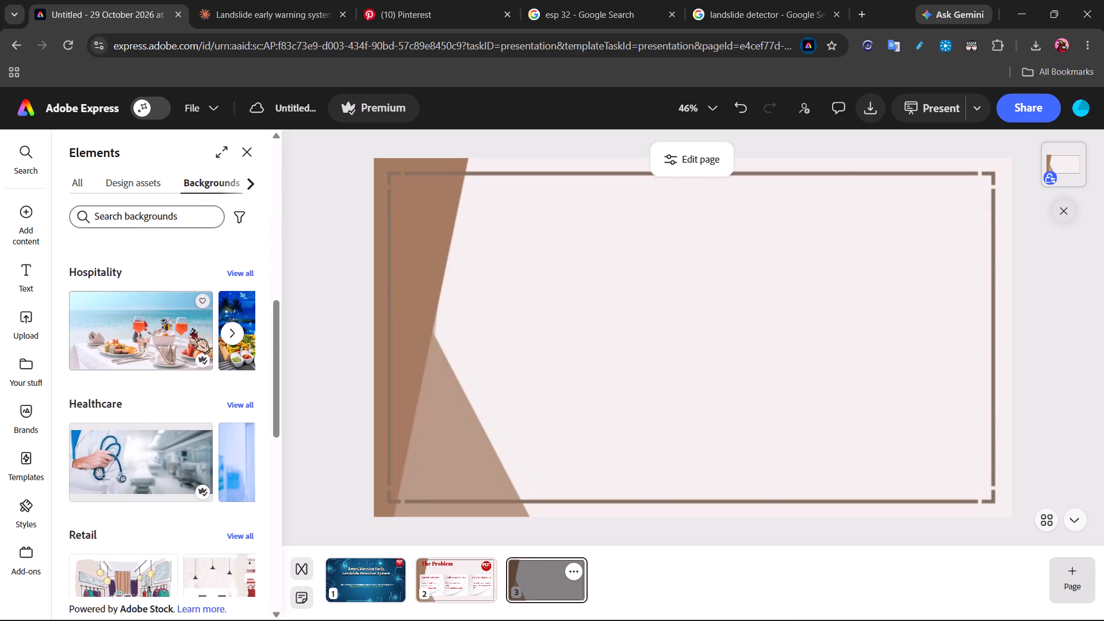
scroll(191, 328, up, 8)
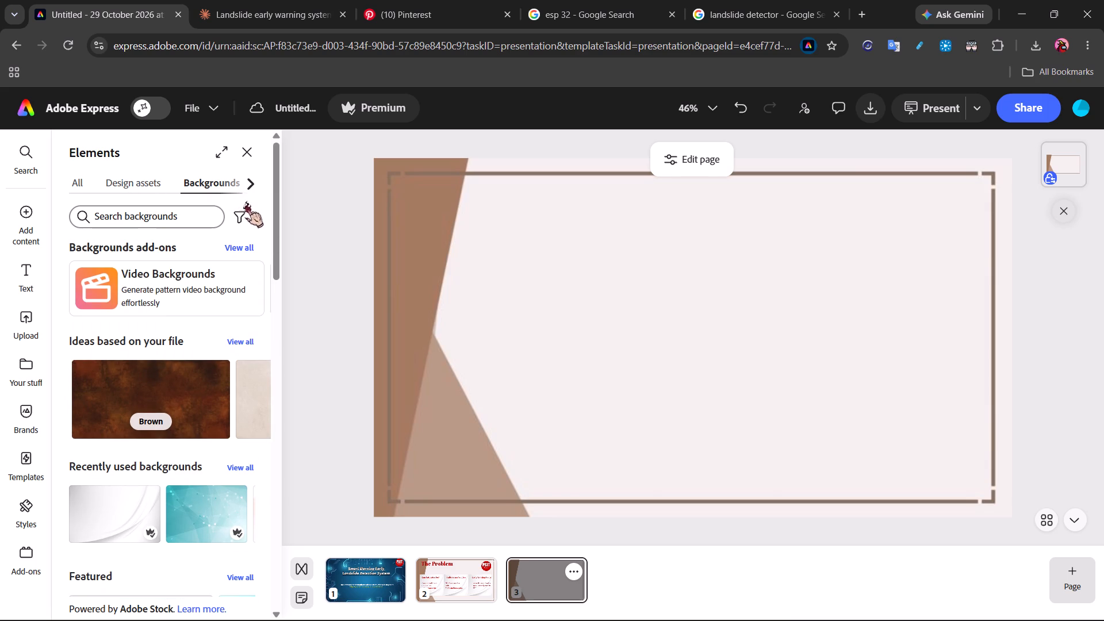
click(243, 154)
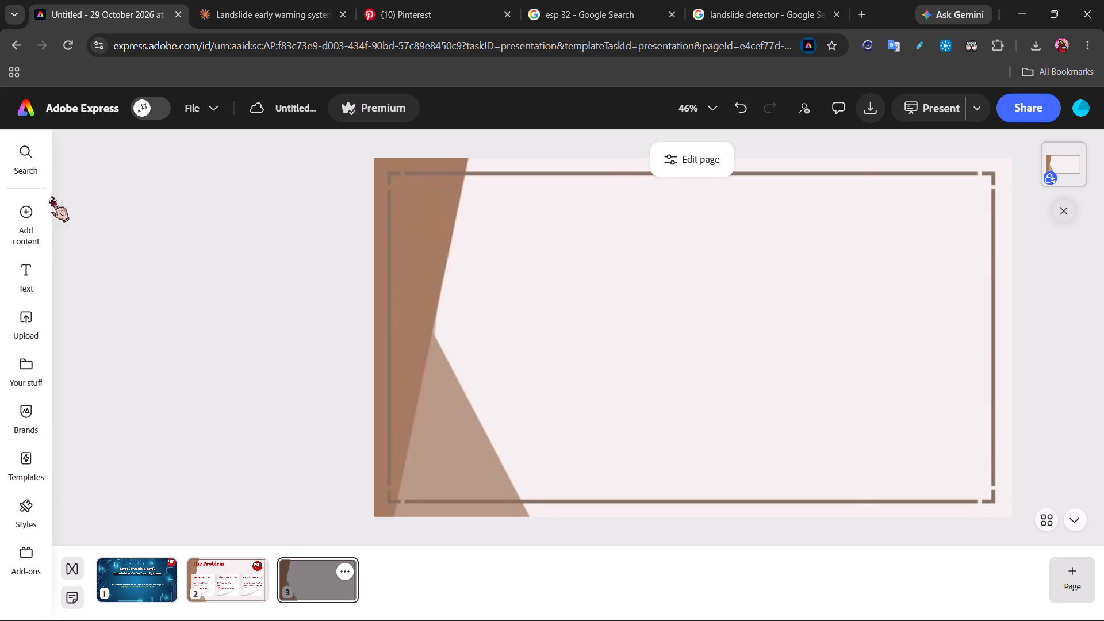
click(133, 262)
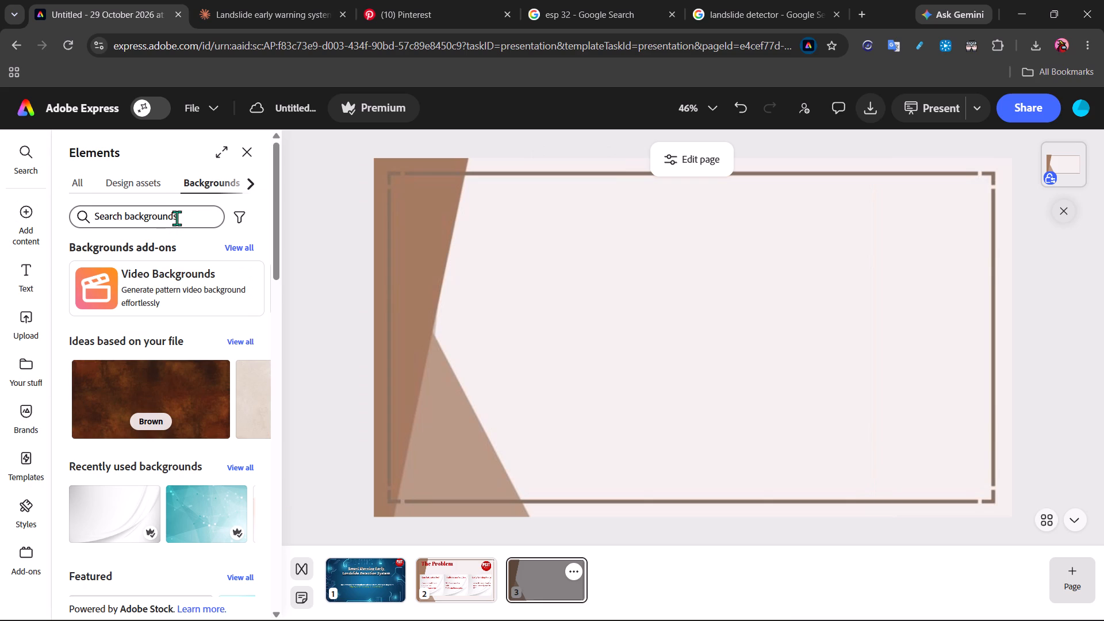
scroll(177, 218, down, 14)
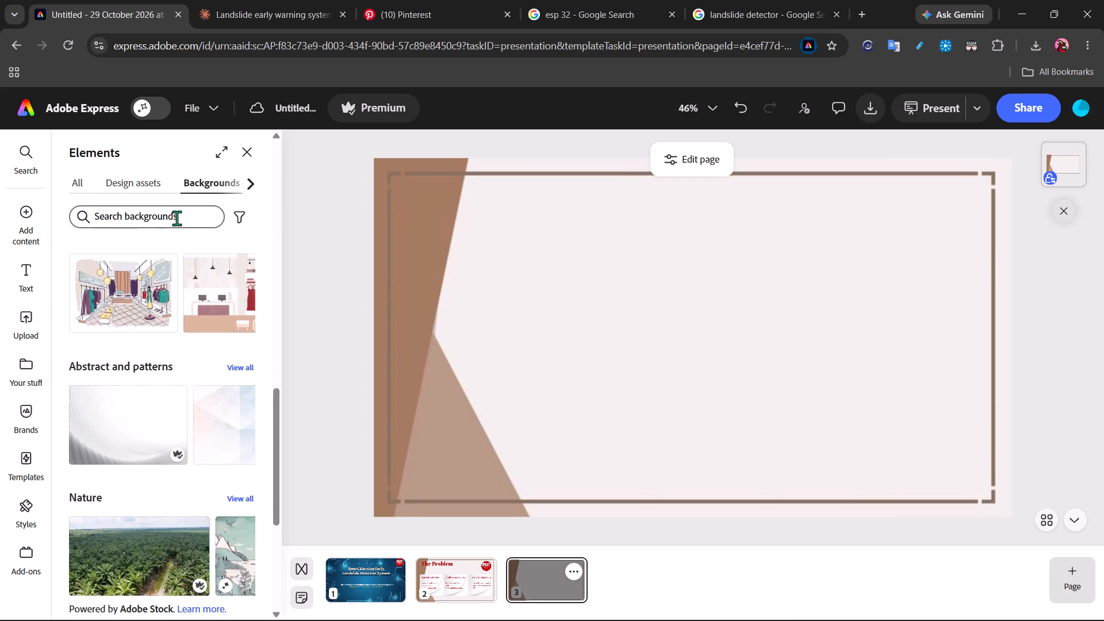
scroll(177, 218, down, 9)
scroll(172, 312, up, 7)
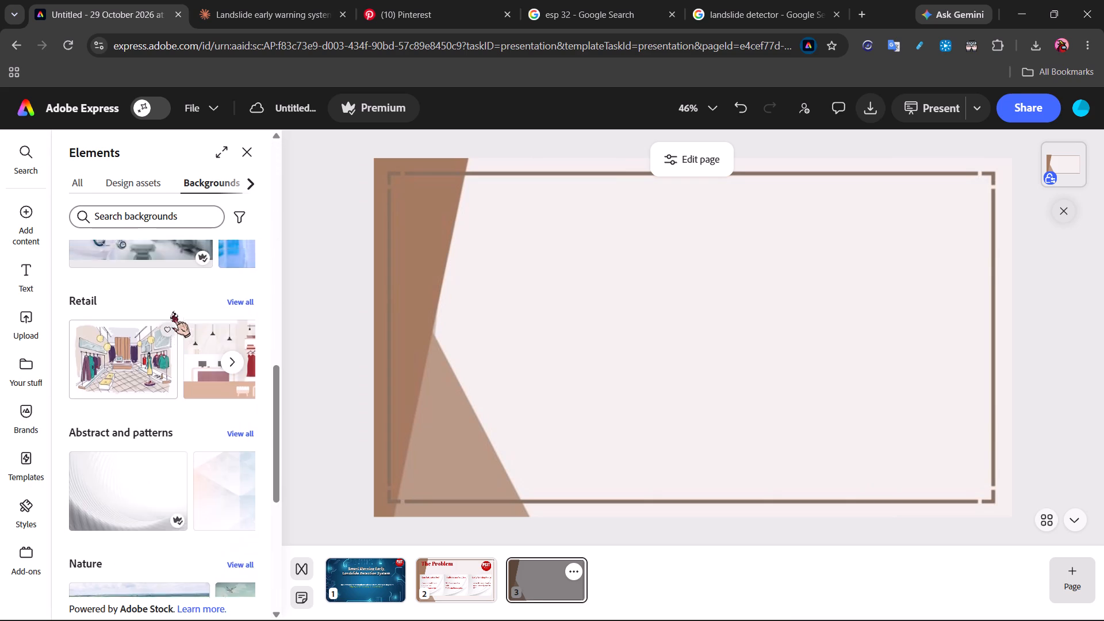
scroll(172, 312, up, 13)
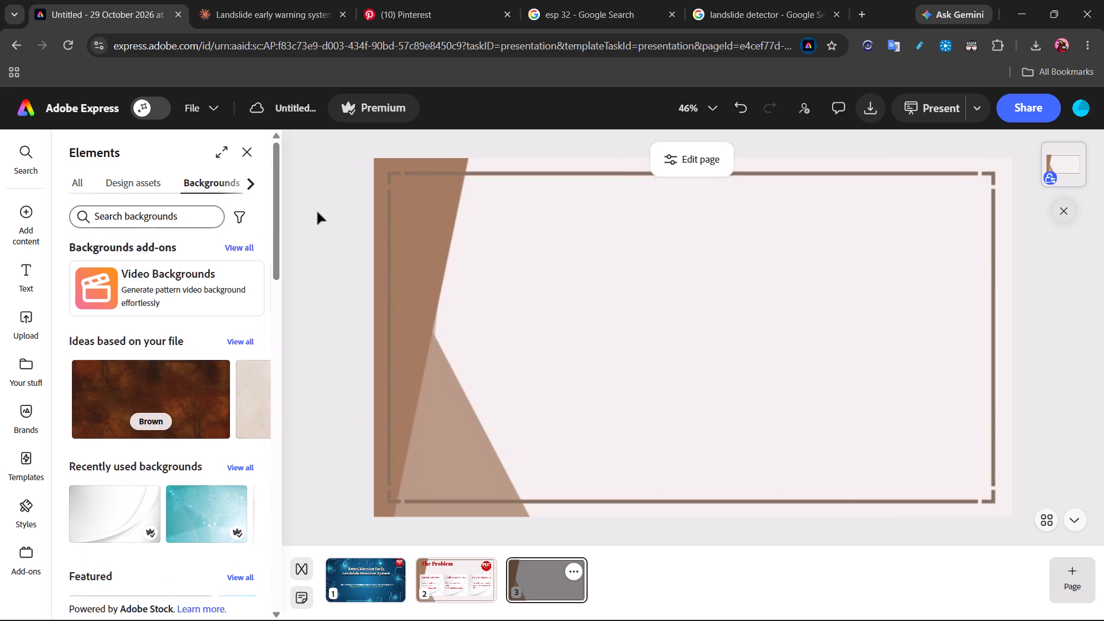
Add a square from the Shapes collection of the Elements library to the third page.
click(154, 180)
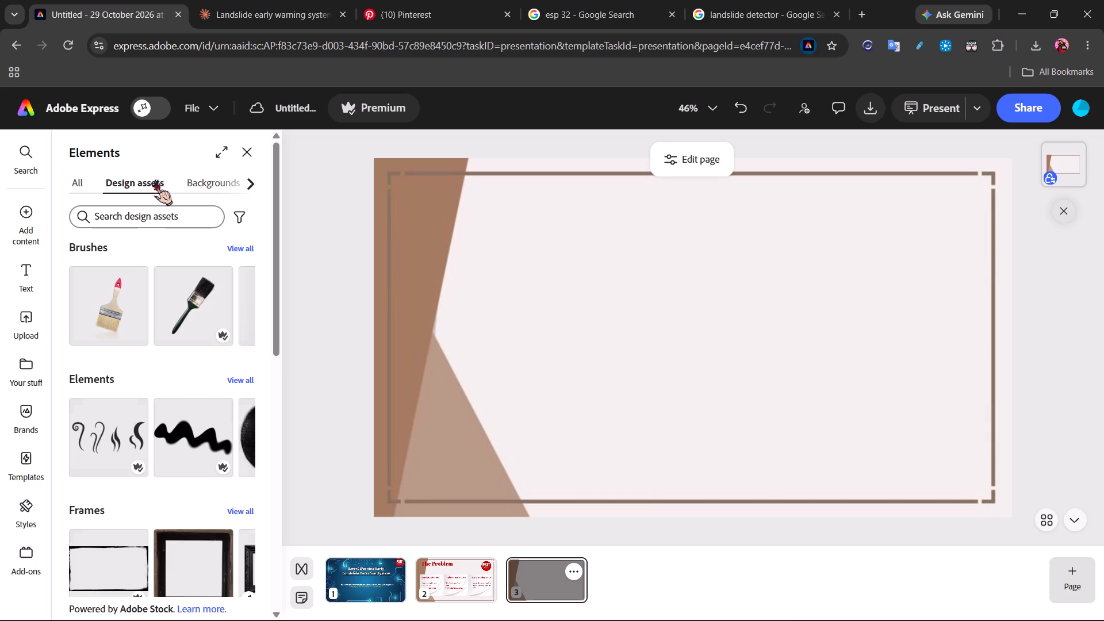
click(83, 178)
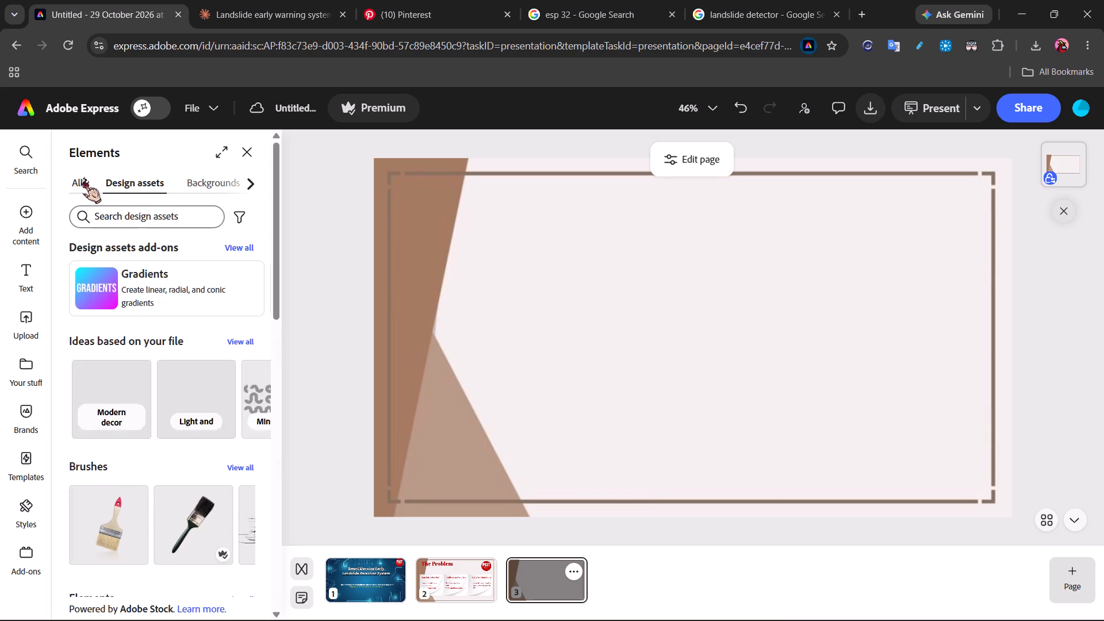
scroll(157, 304, down, 3)
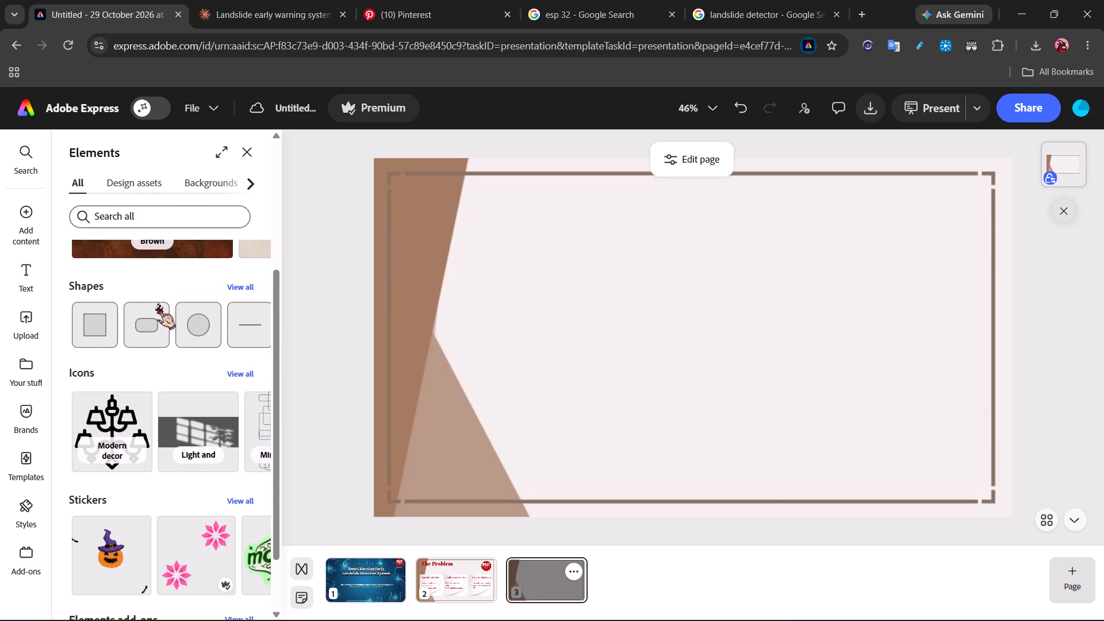
click(239, 321)
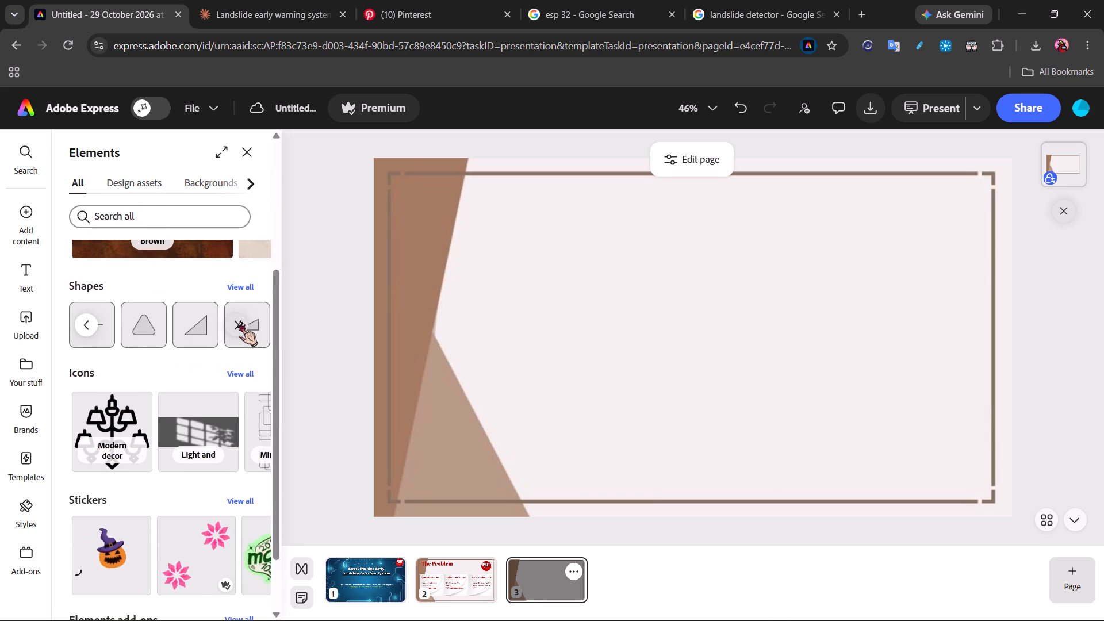
click(239, 321)
click(94, 317)
click(94, 317)
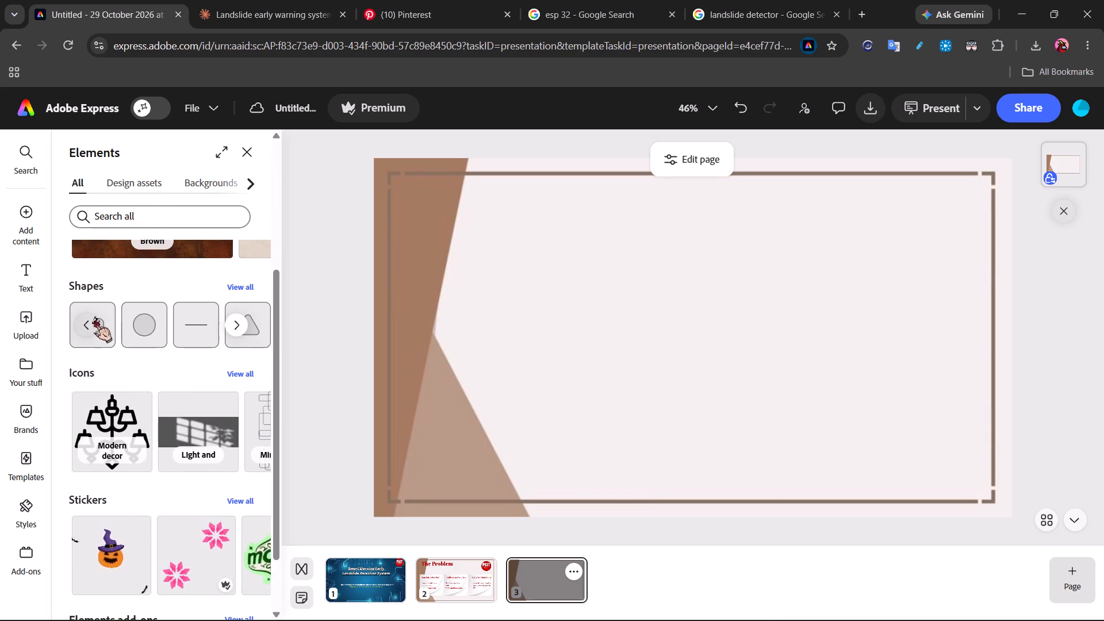
click(99, 322)
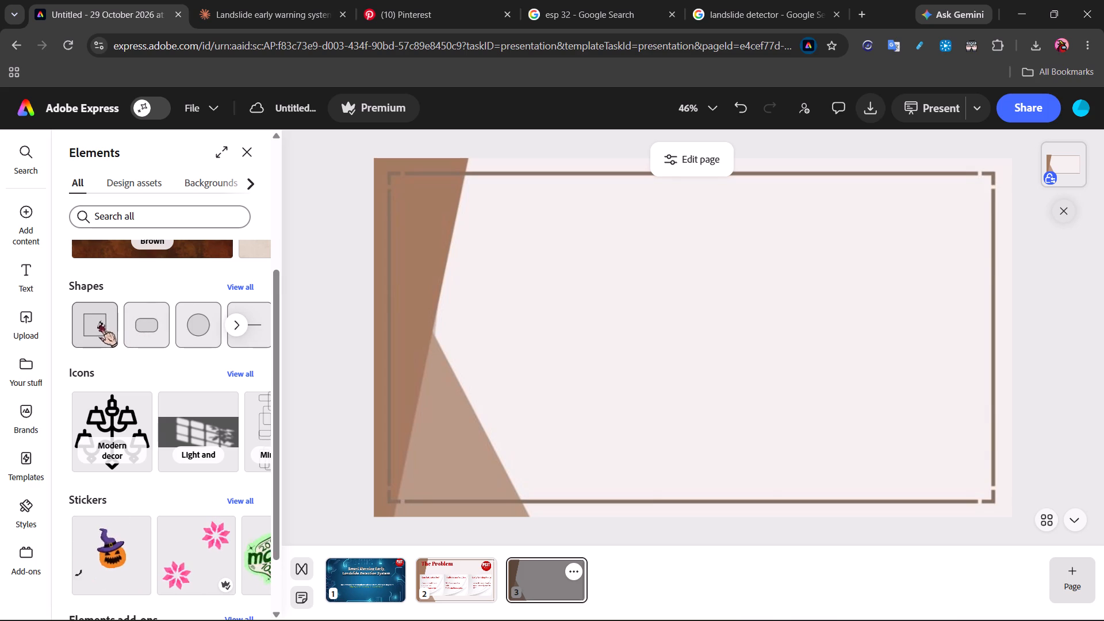
Enlarge the square to about two thirds of the slide's height, place it in the left half below the title area, and deselect it.
drag(689, 327, 520, 296)
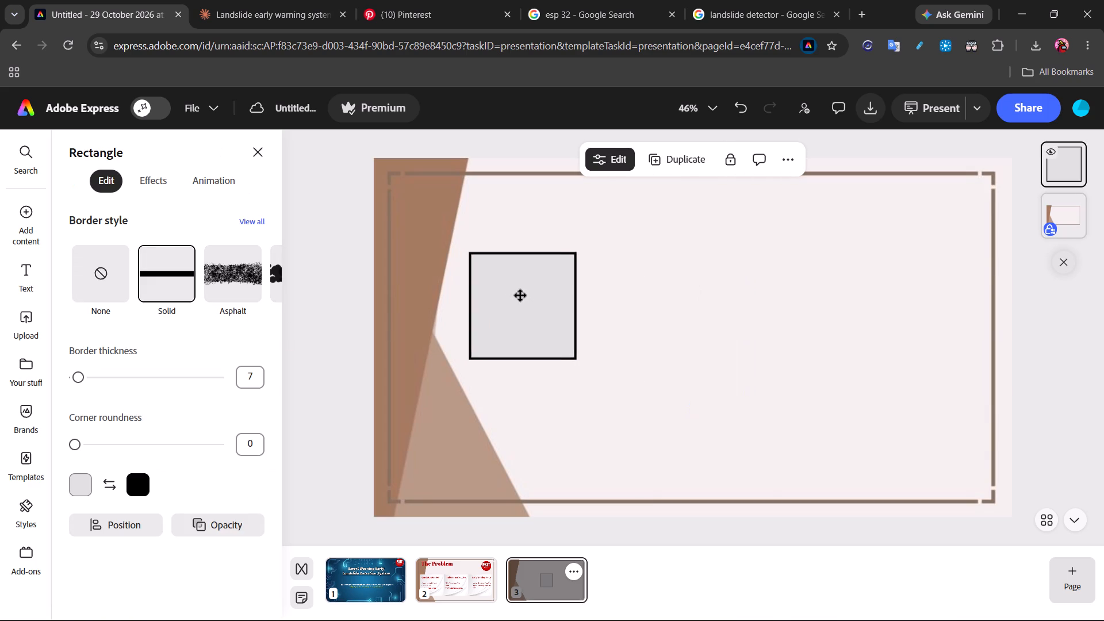
drag(520, 296, 543, 269)
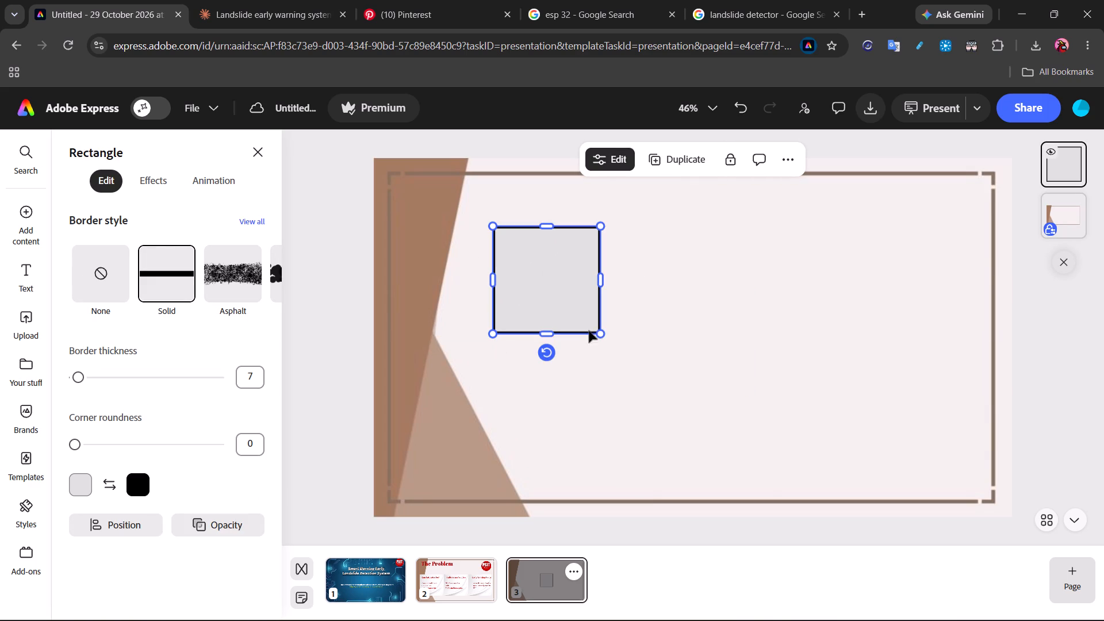
drag(603, 335, 663, 498)
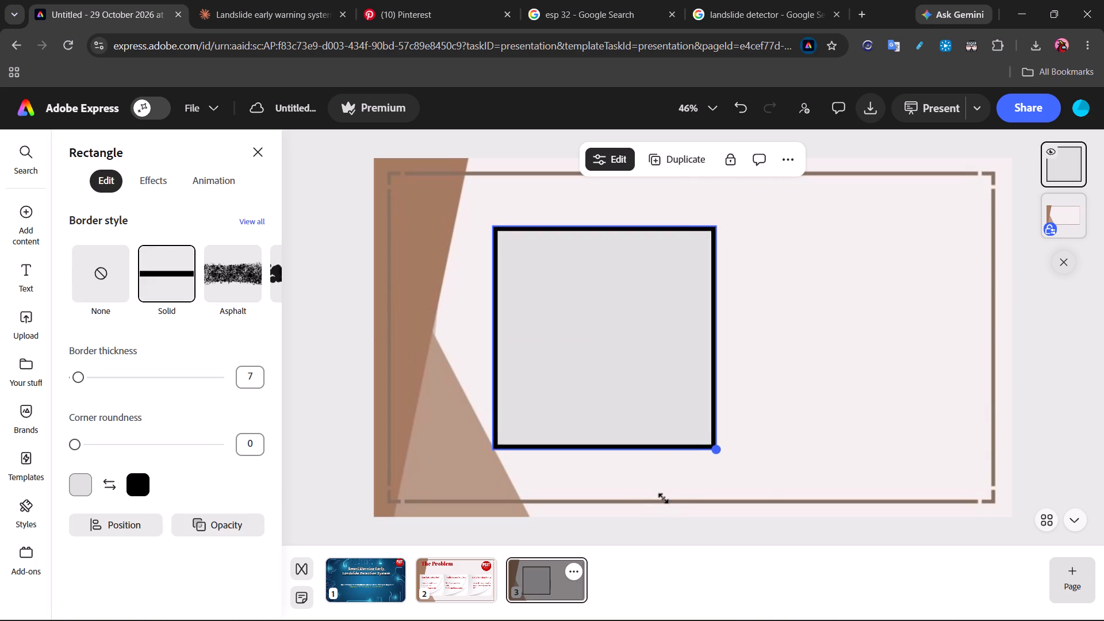
drag(663, 498, 694, 535)
drag(629, 355, 605, 365)
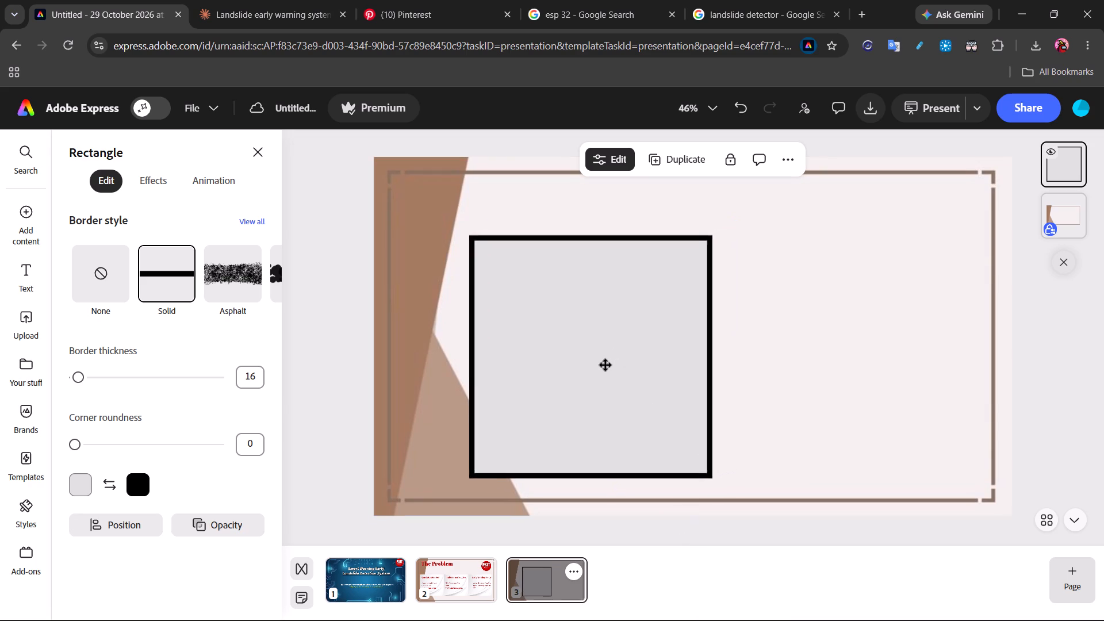
drag(605, 365, 577, 365)
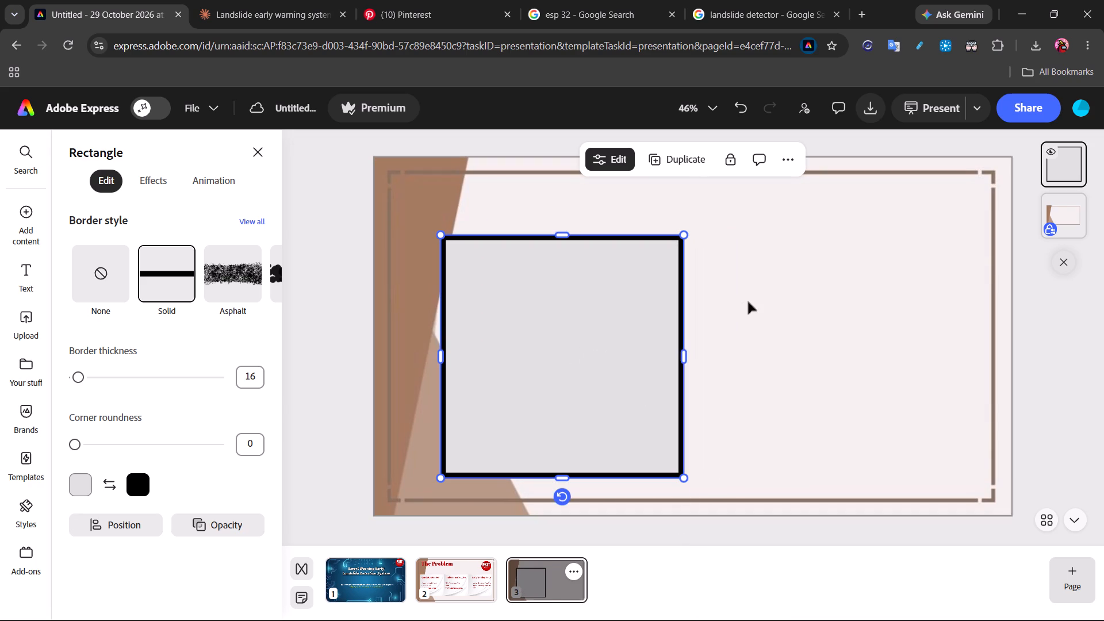
click(749, 302)
Add a heading text to the third page and give it the Title style used by "The Problem" on page 2.
click(22, 271)
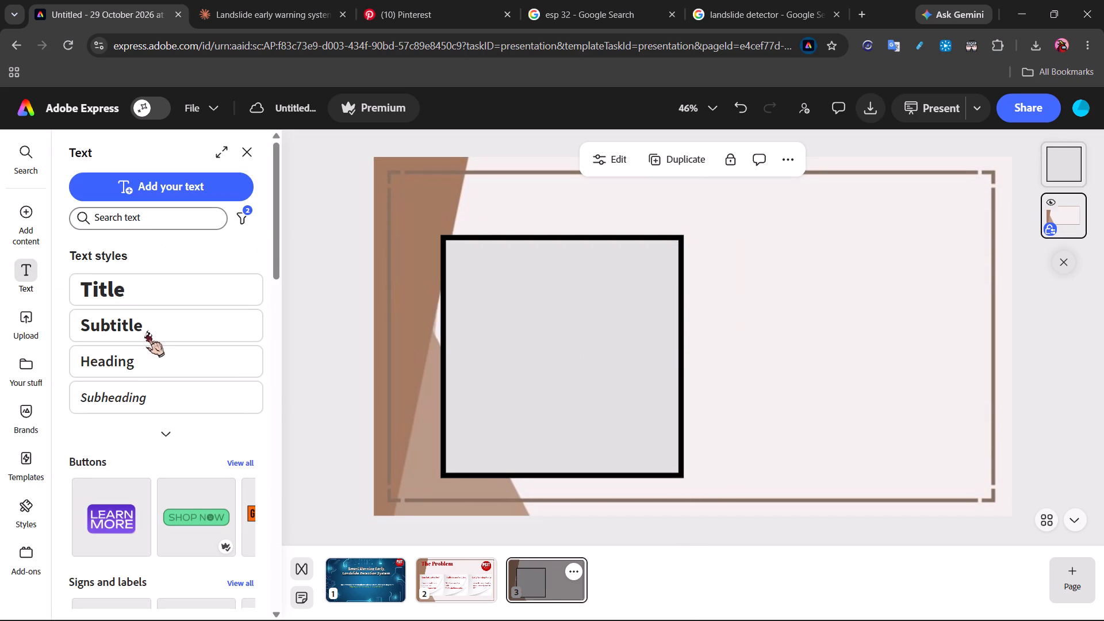
click(141, 356)
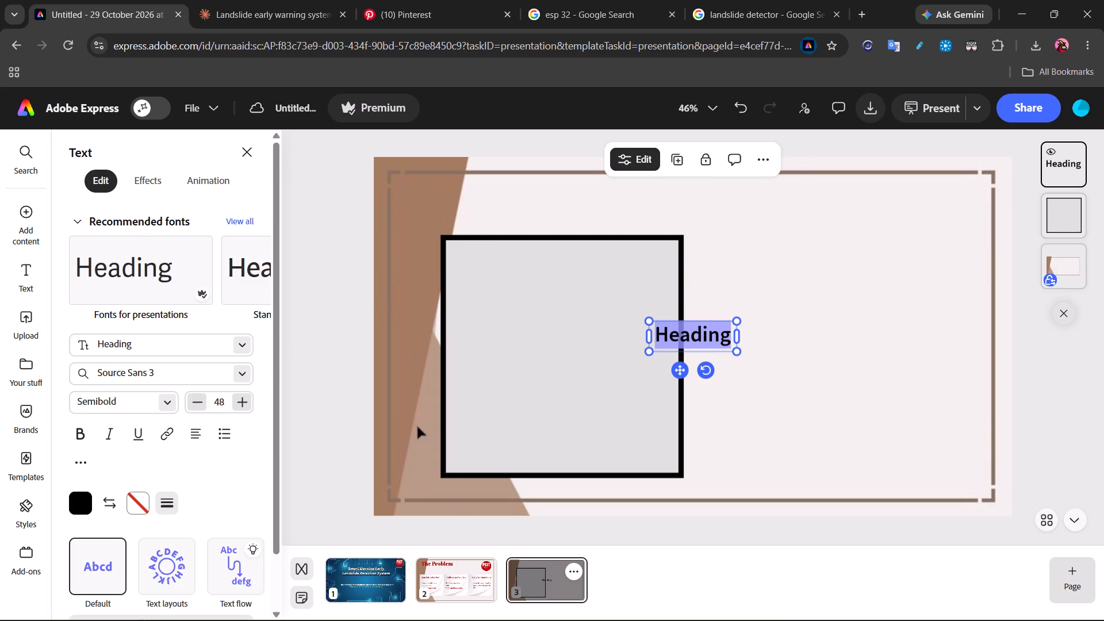
click(453, 572)
click(518, 210)
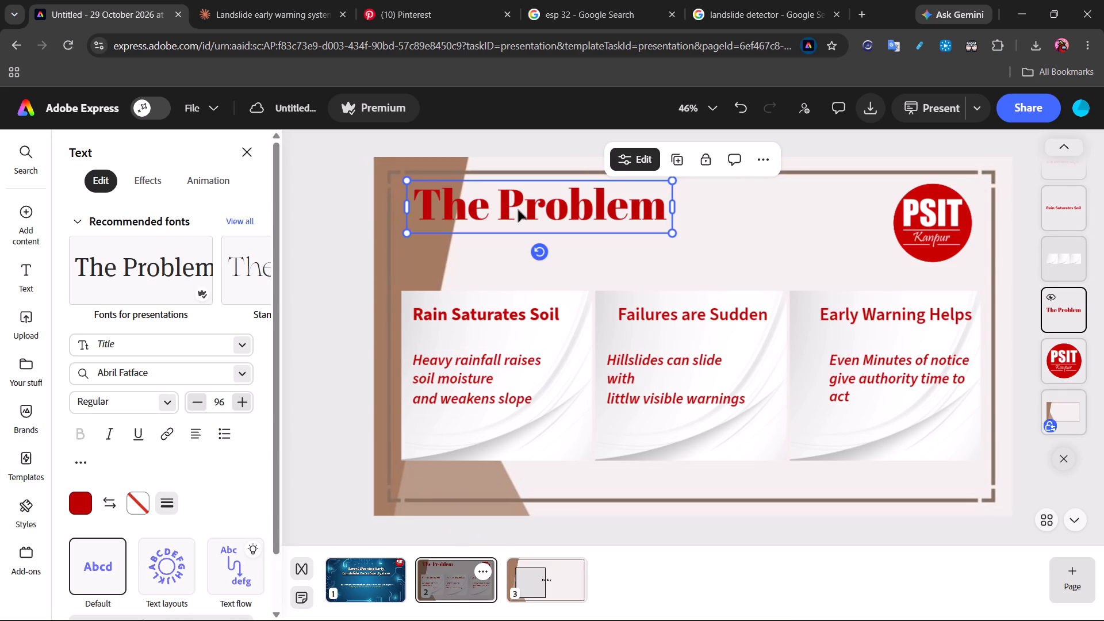
click(542, 576)
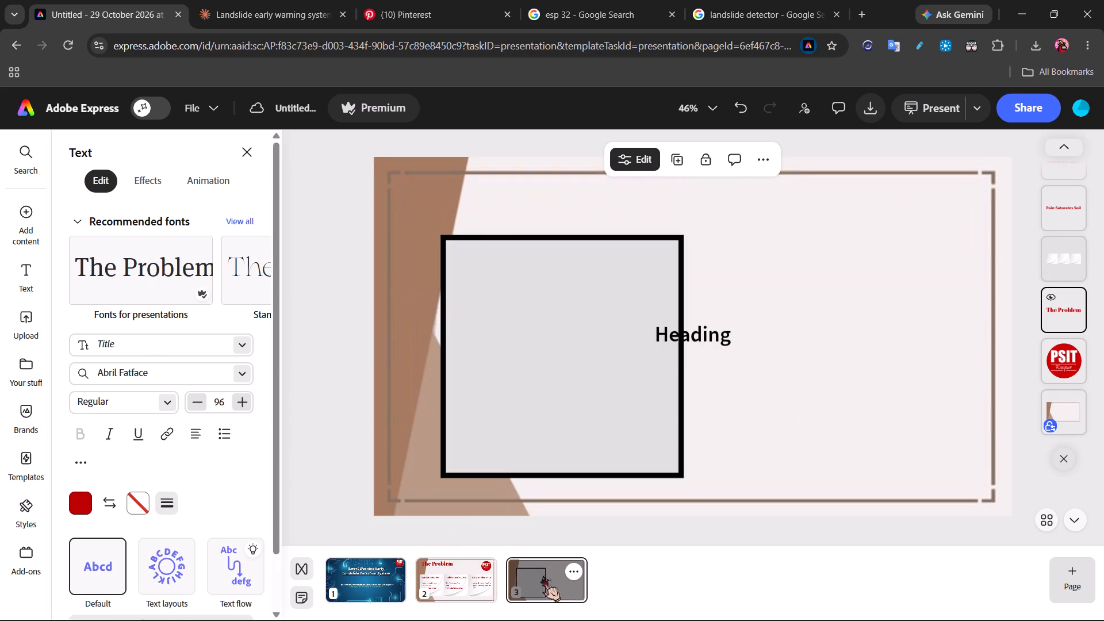
click(705, 335)
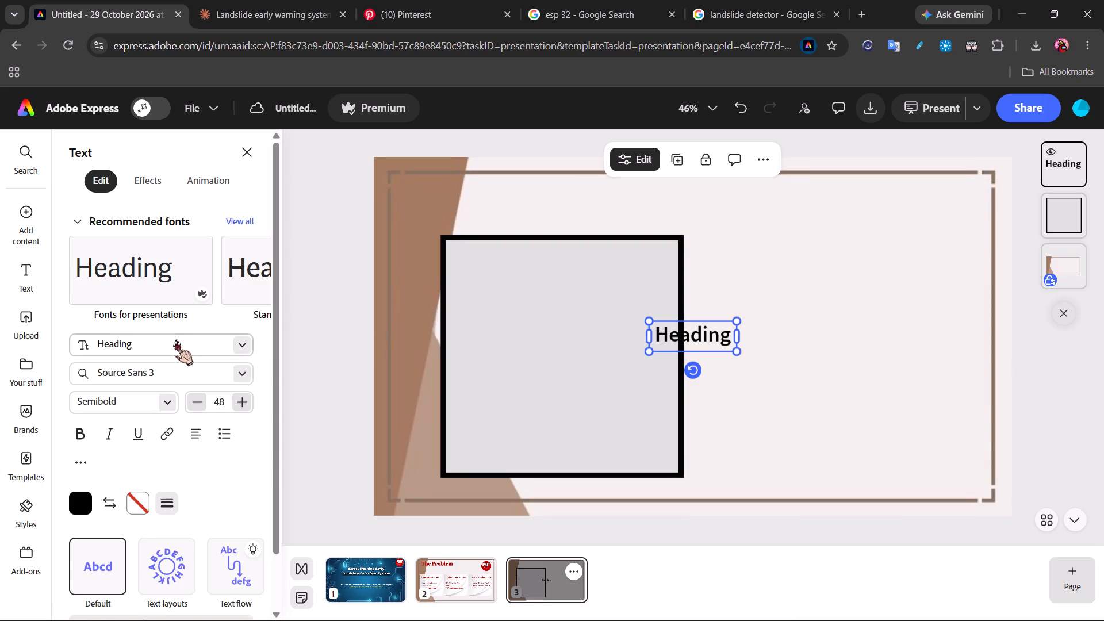
click(175, 340)
click(146, 413)
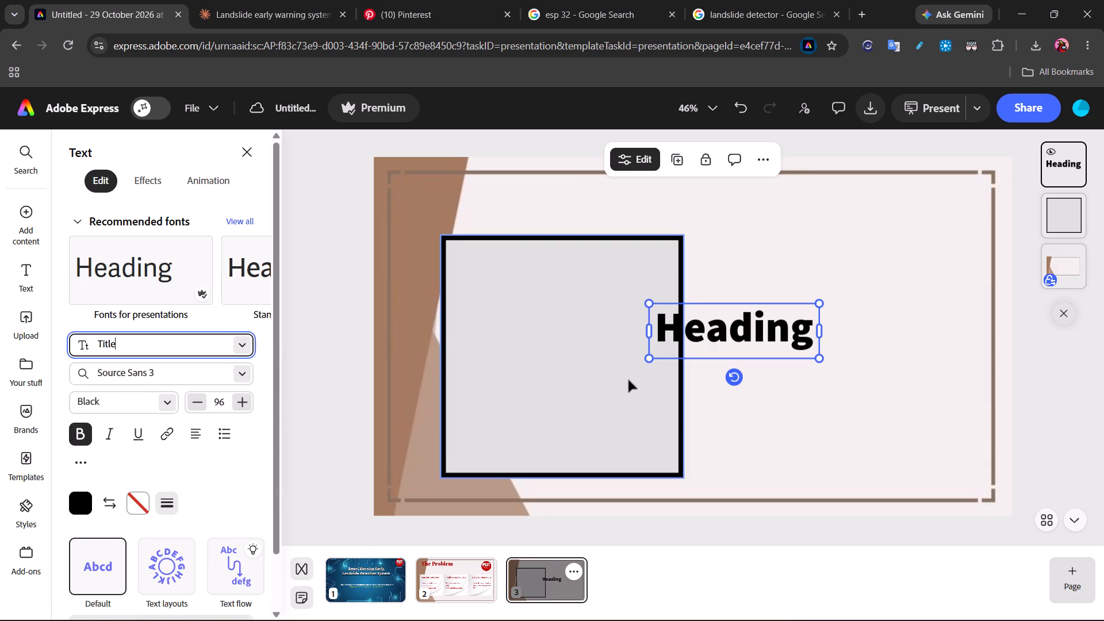
key(BackSpace)
key(BackSpace)
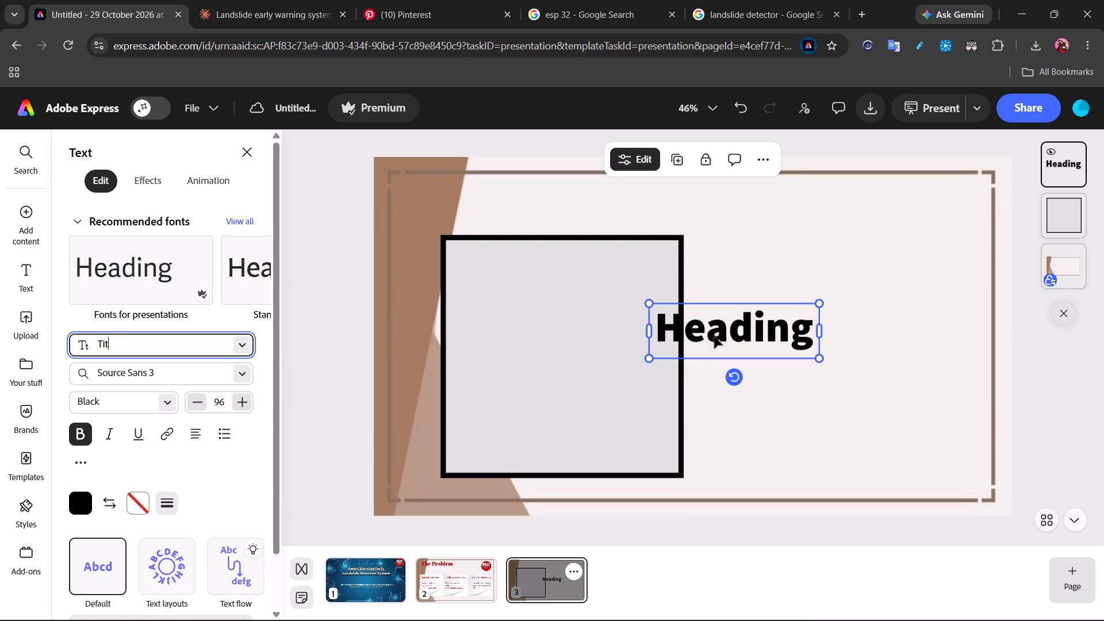
Replace the heading's text with "Our Objective" and move it to the slide's upper-left area, just above the square.
click(714, 336)
key(BackSpace)
text(Our Ob)
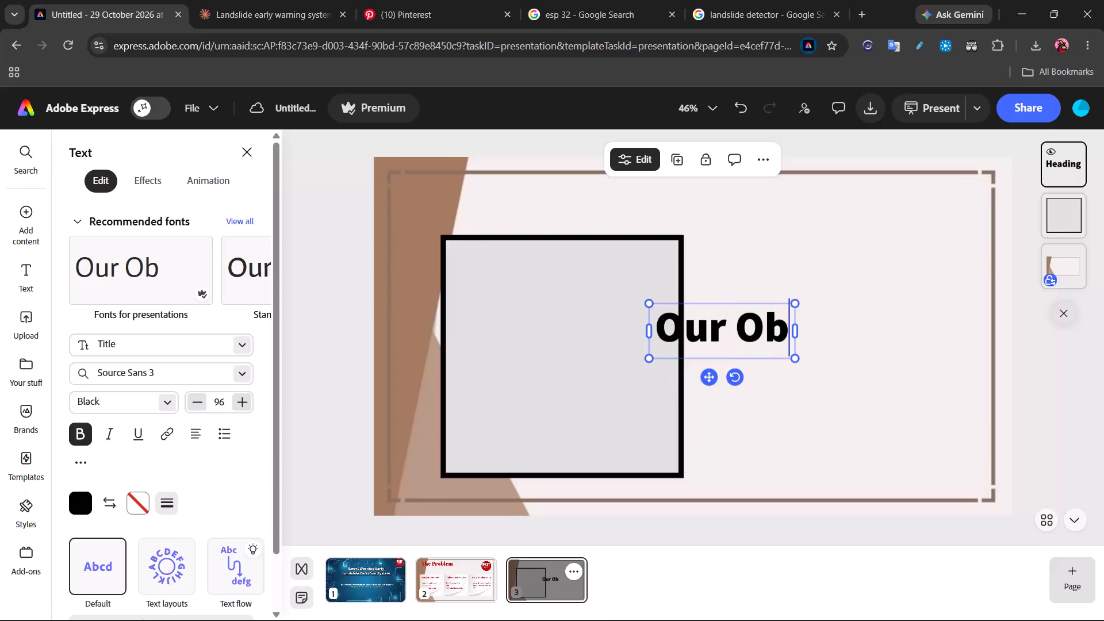
text(jective)
drag(777, 382, 704, 344)
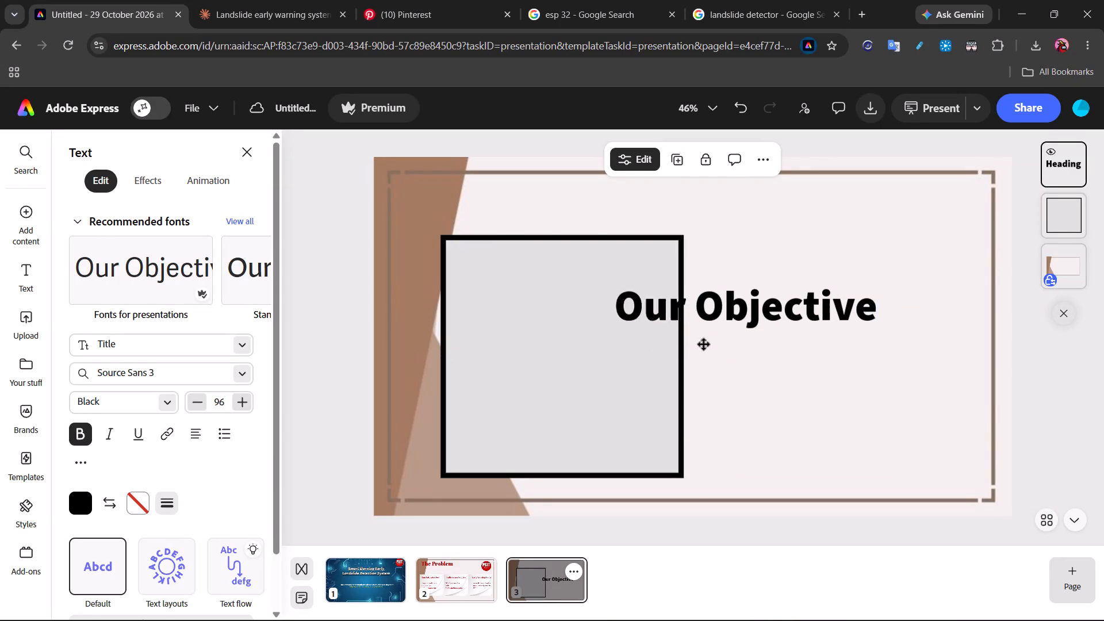
drag(704, 344, 531, 252)
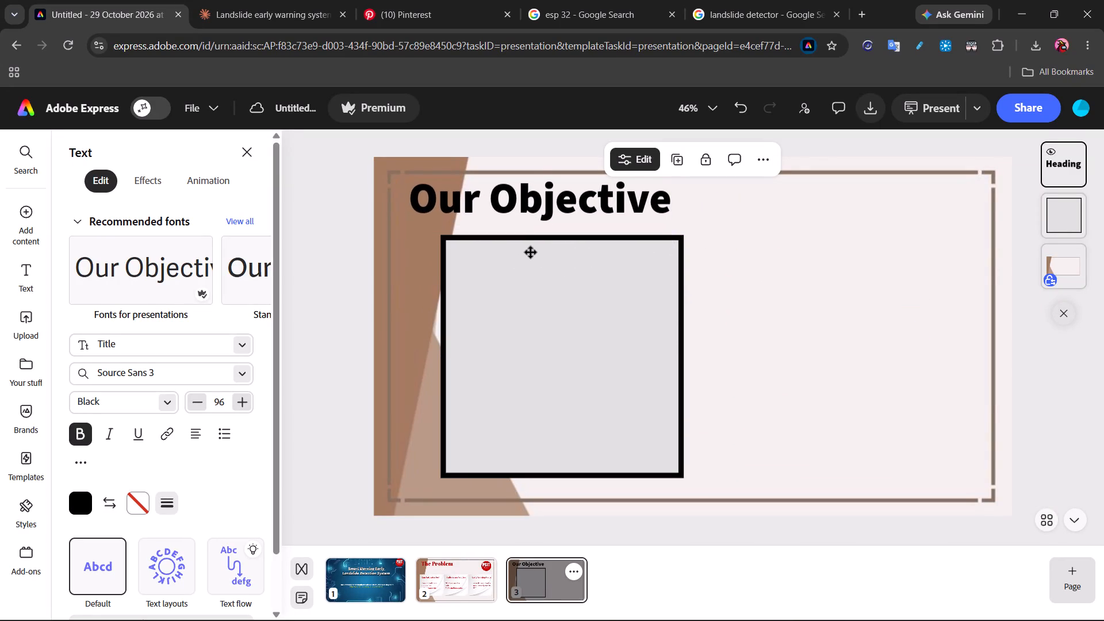
drag(531, 252, 532, 255)
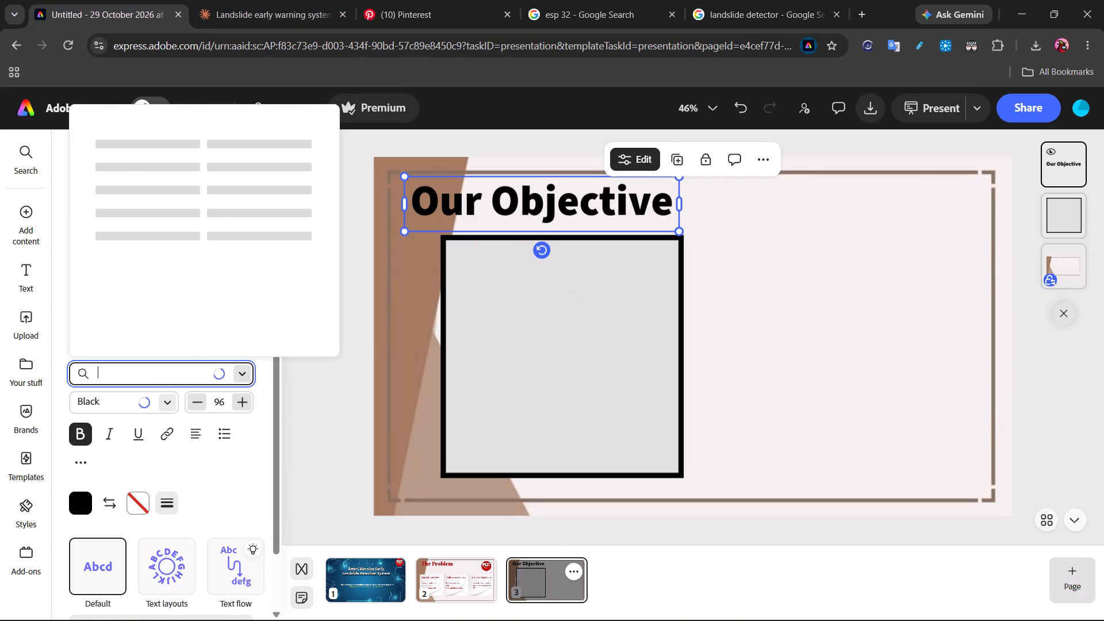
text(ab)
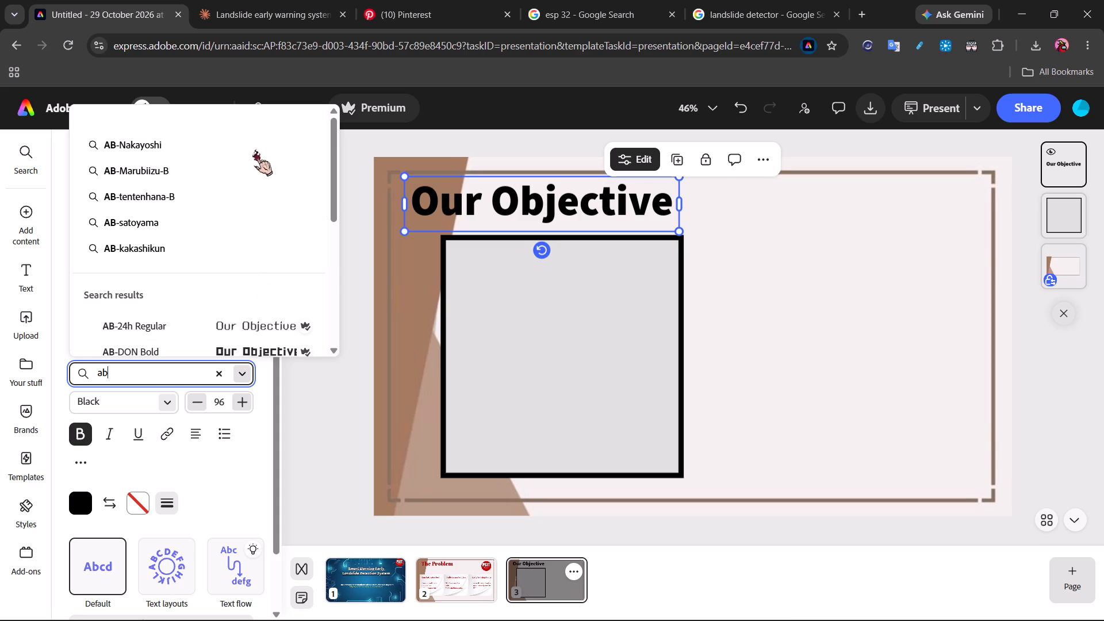
Set the "Our Objective" title's font to Abril Fatface, matching "The Problem" title on page 2.
click(434, 571)
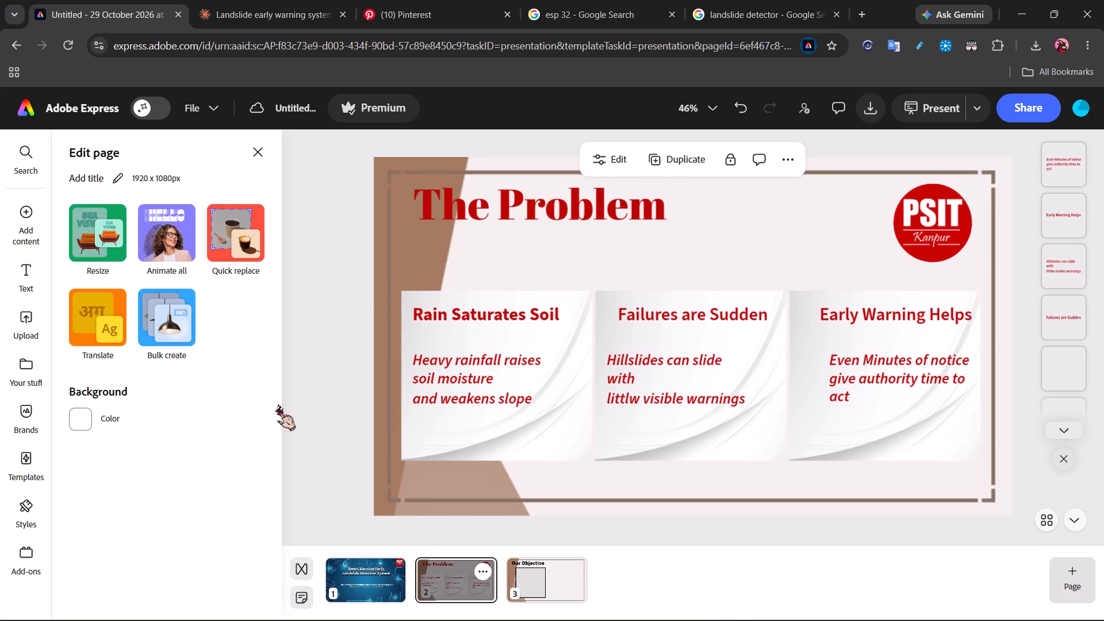
click(505, 227)
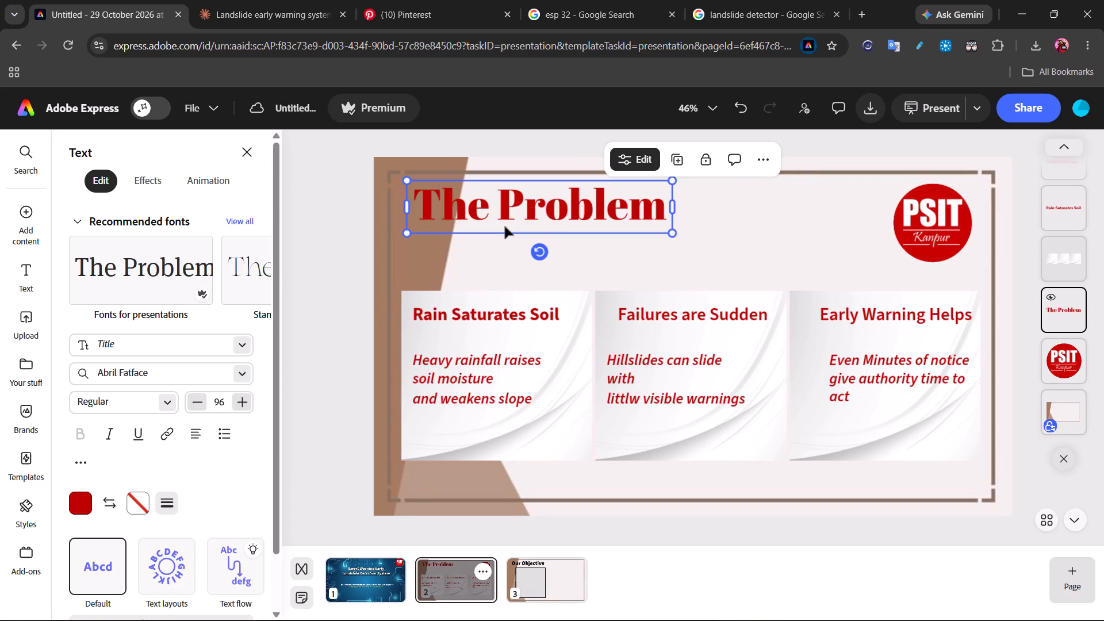
click(272, 0)
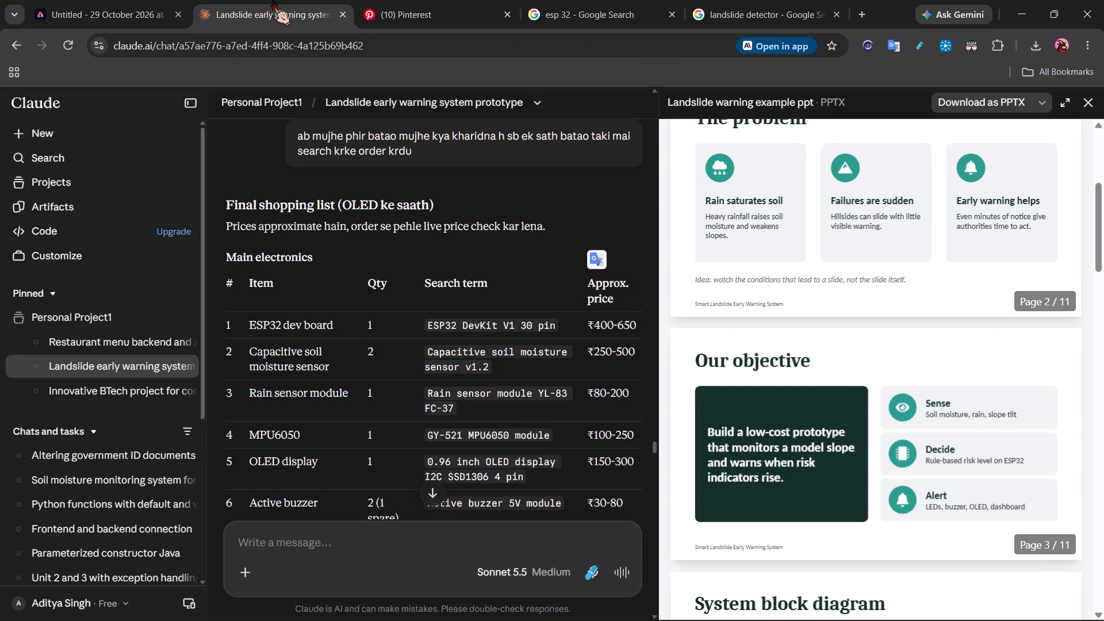
click(149, 0)
click(559, 572)
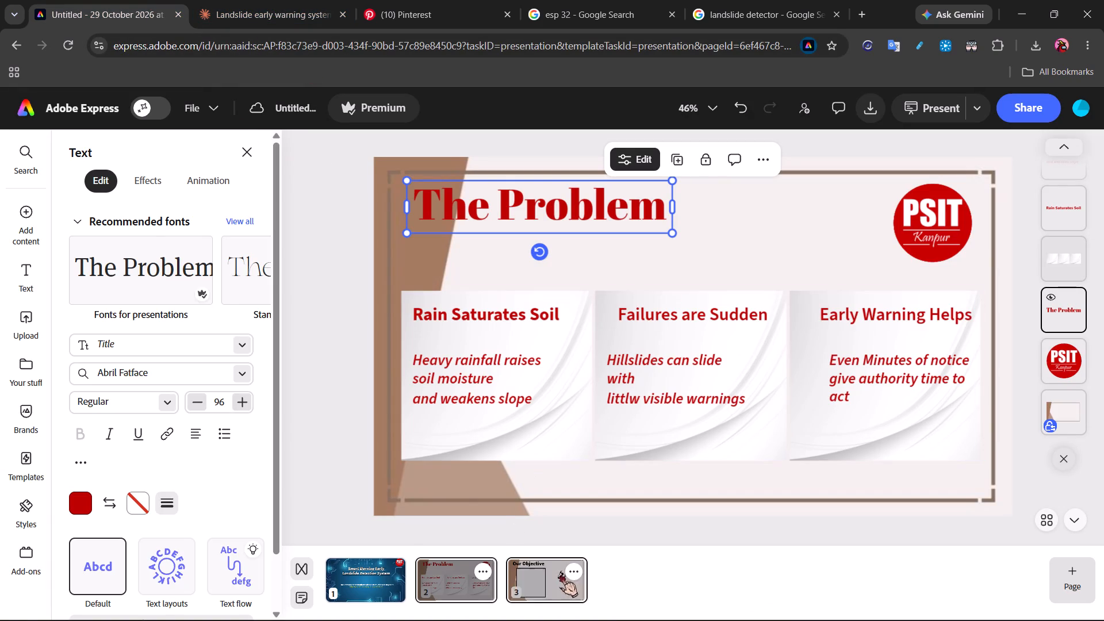
click(511, 208)
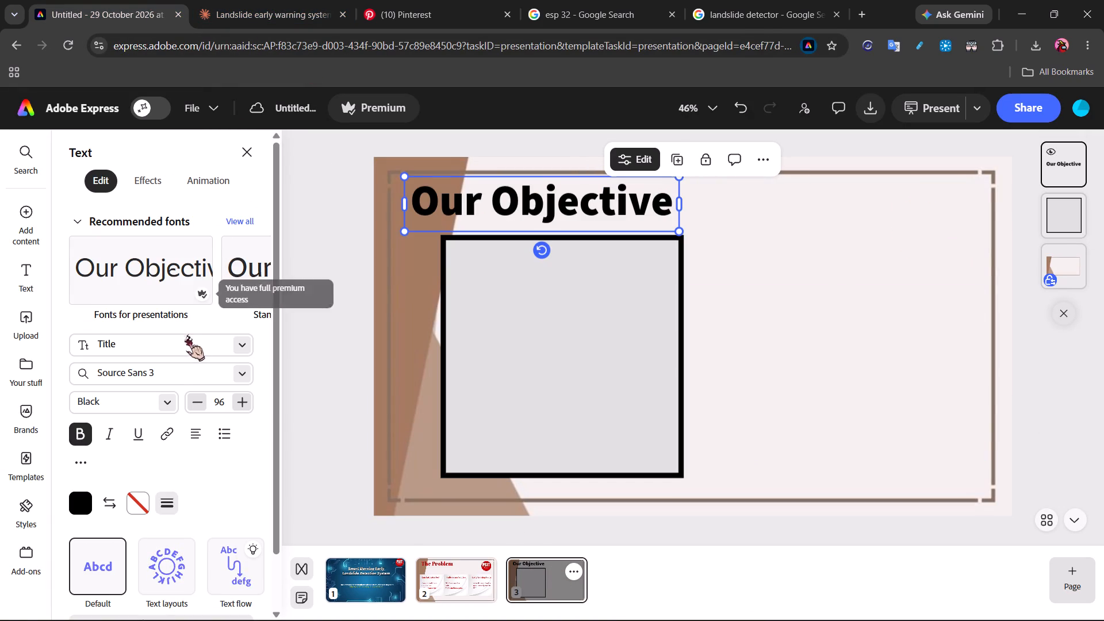
click(181, 346)
click(289, 353)
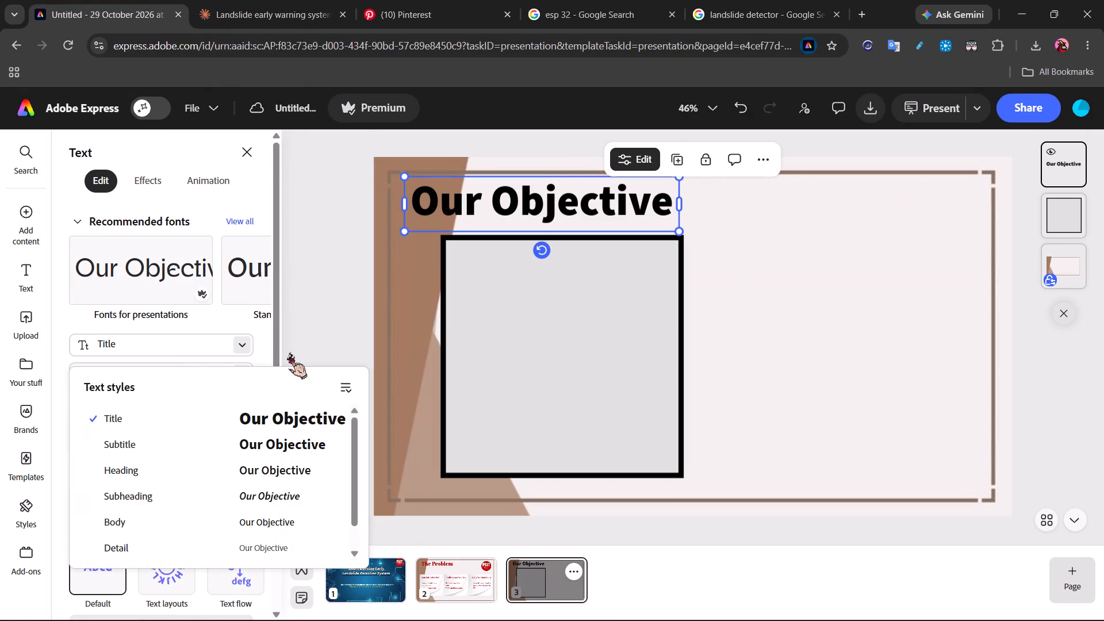
click(187, 371)
key(BackSpace)
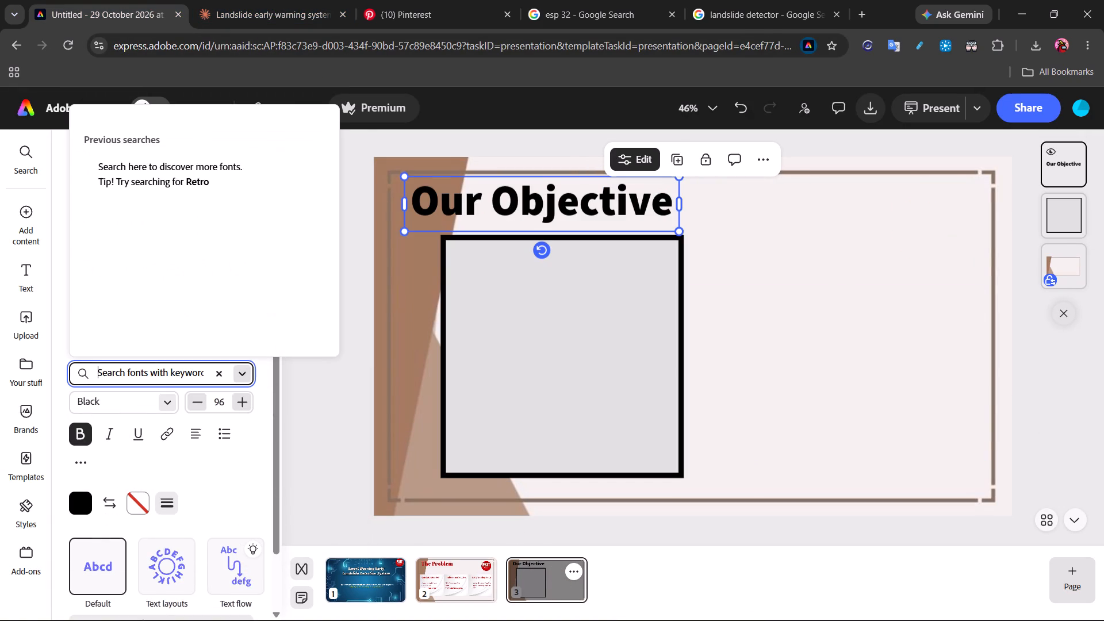
text(abril)
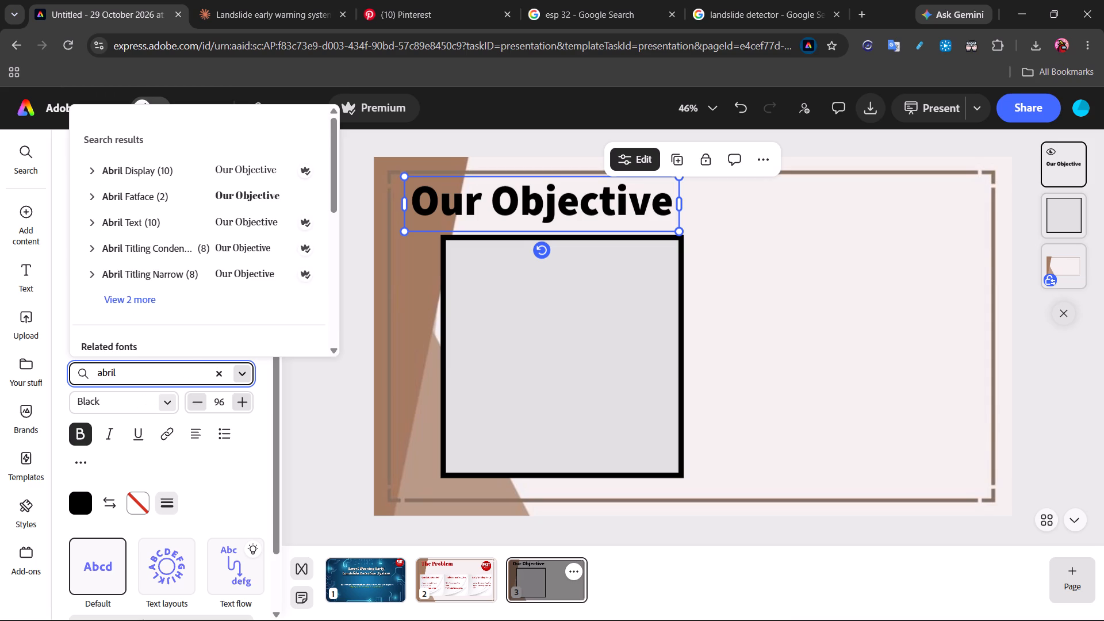
click(198, 195)
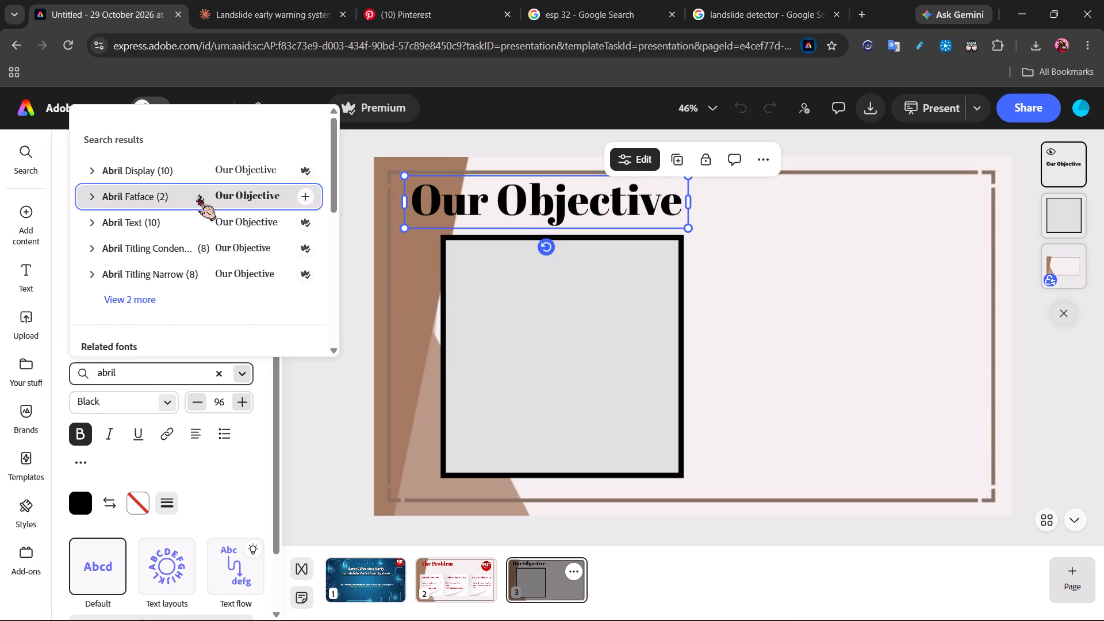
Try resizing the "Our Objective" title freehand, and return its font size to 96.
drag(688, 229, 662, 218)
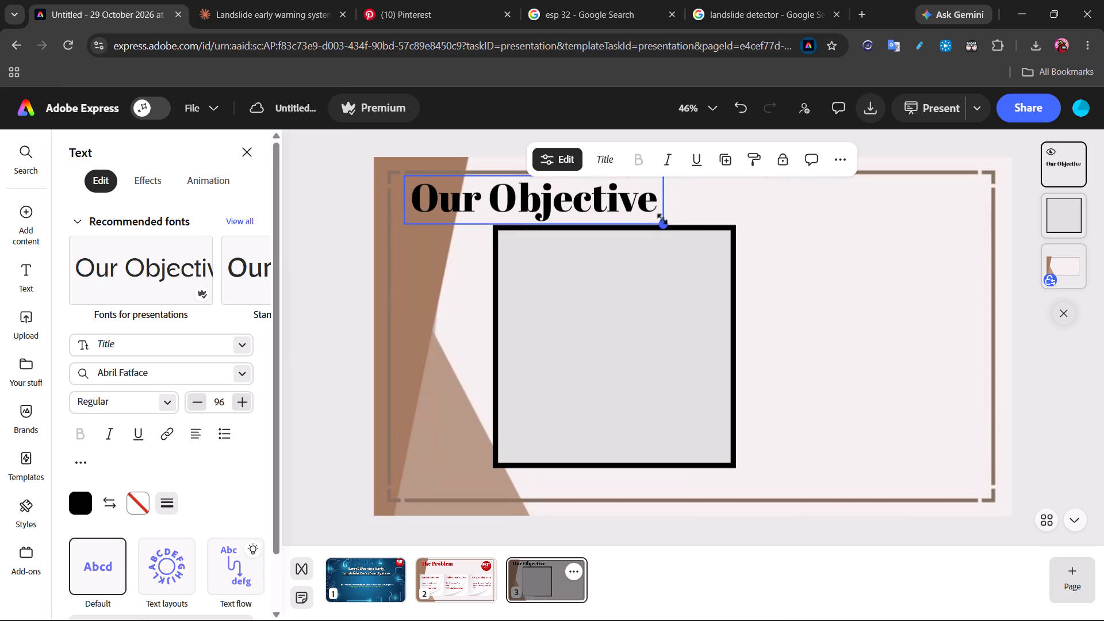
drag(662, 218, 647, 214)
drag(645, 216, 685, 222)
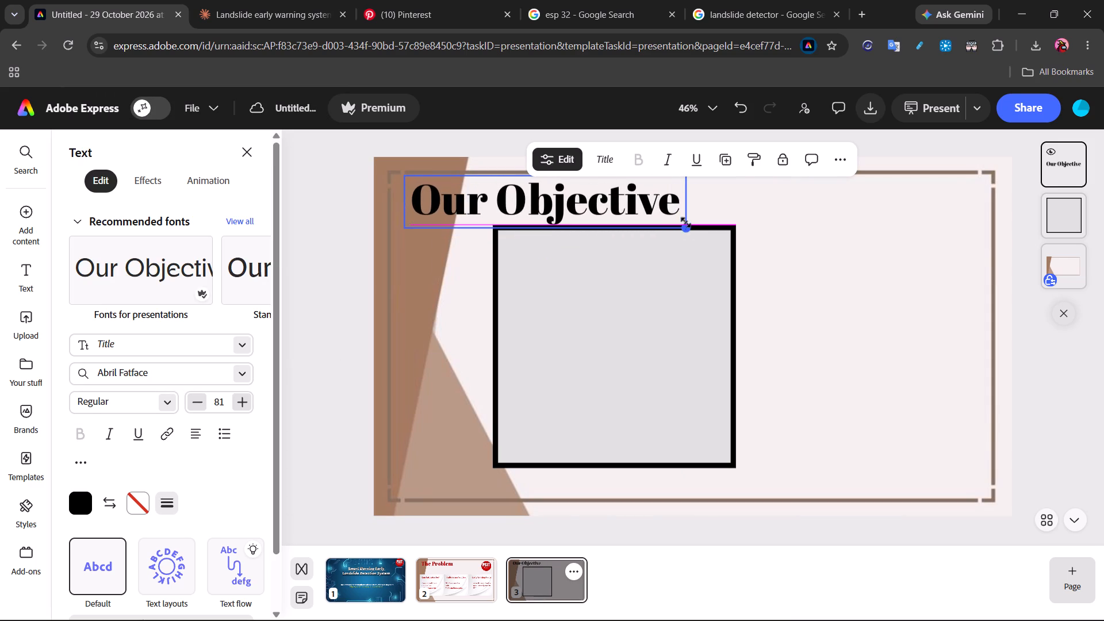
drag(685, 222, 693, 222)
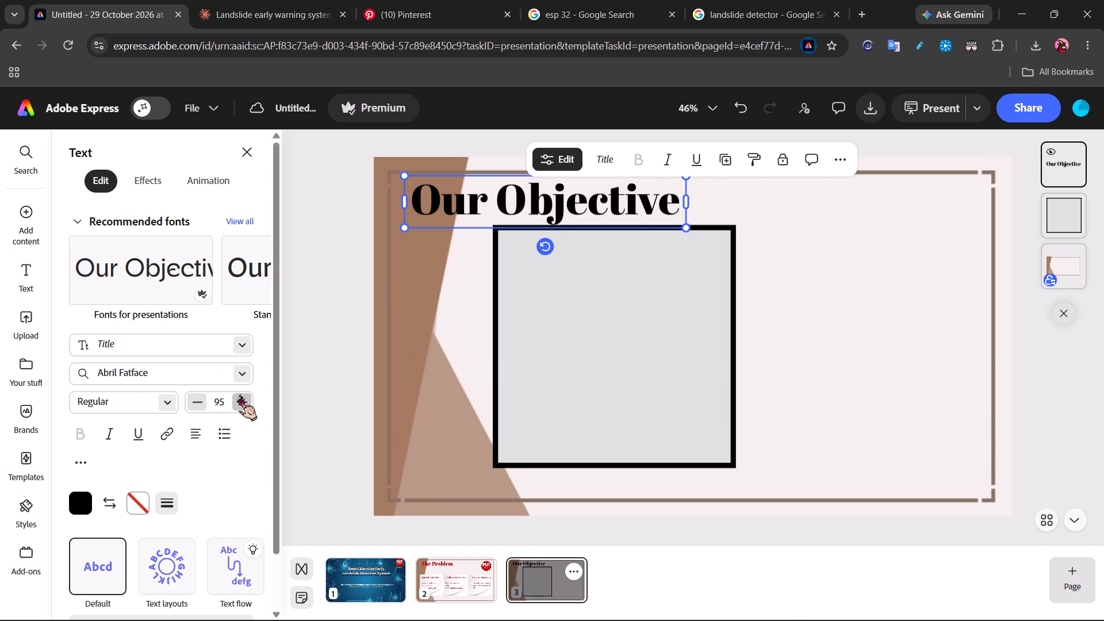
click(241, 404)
Move the square away from the title and shift "Our Objective" slightly lower inside the slide's frame.
drag(572, 356, 687, 382)
drag(560, 210, 566, 229)
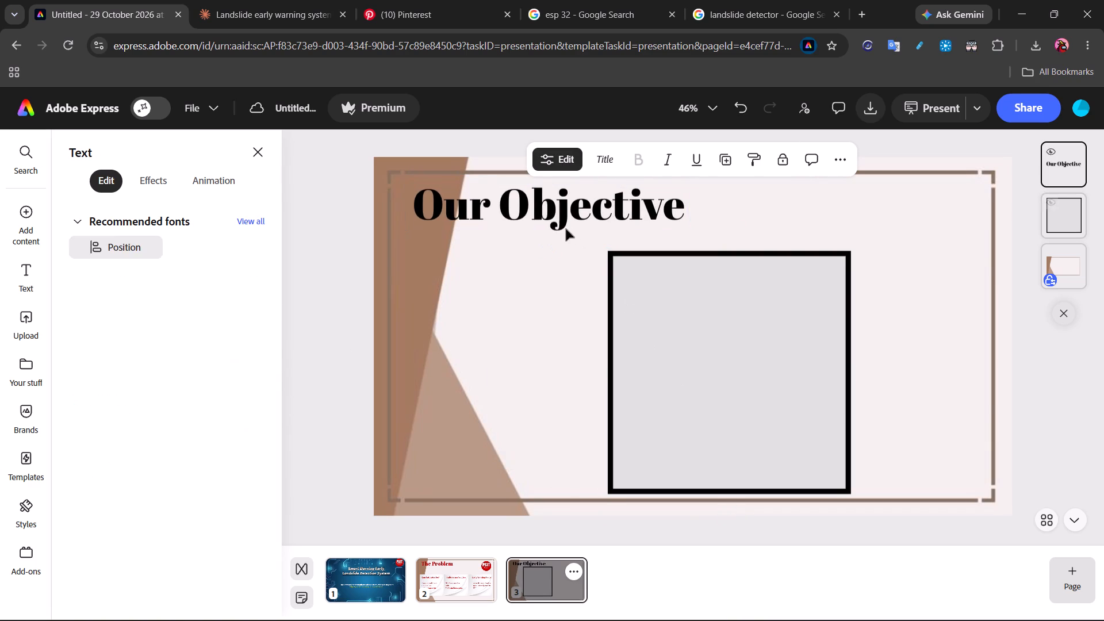
drag(566, 229, 569, 221)
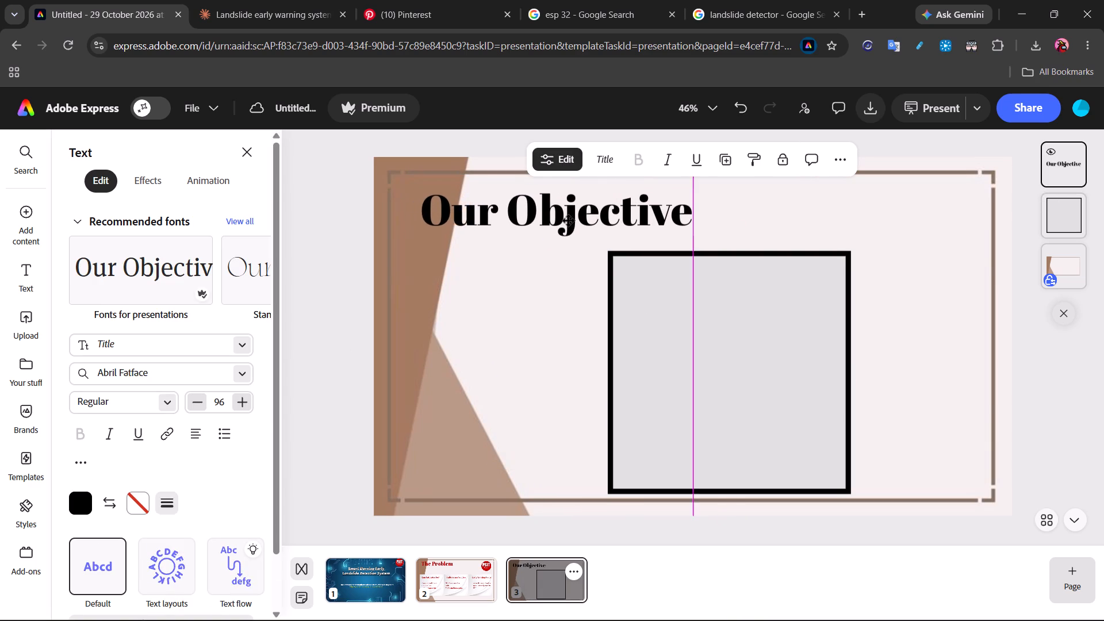
drag(569, 221, 561, 220)
Delete the black-bordered square from the third slide.
click(662, 305)
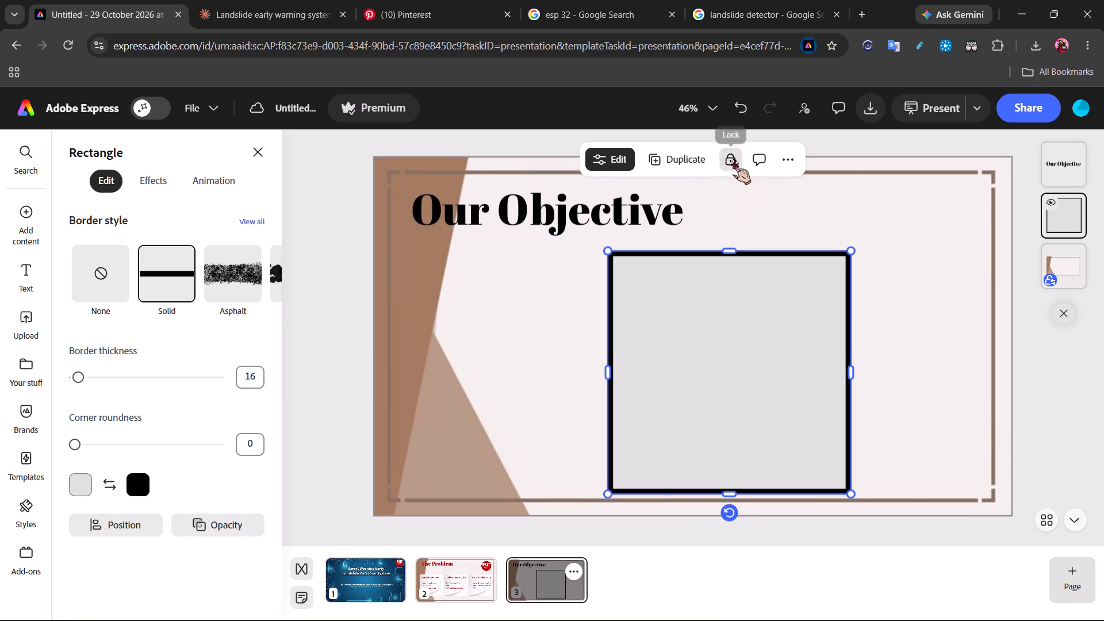
click(781, 158)
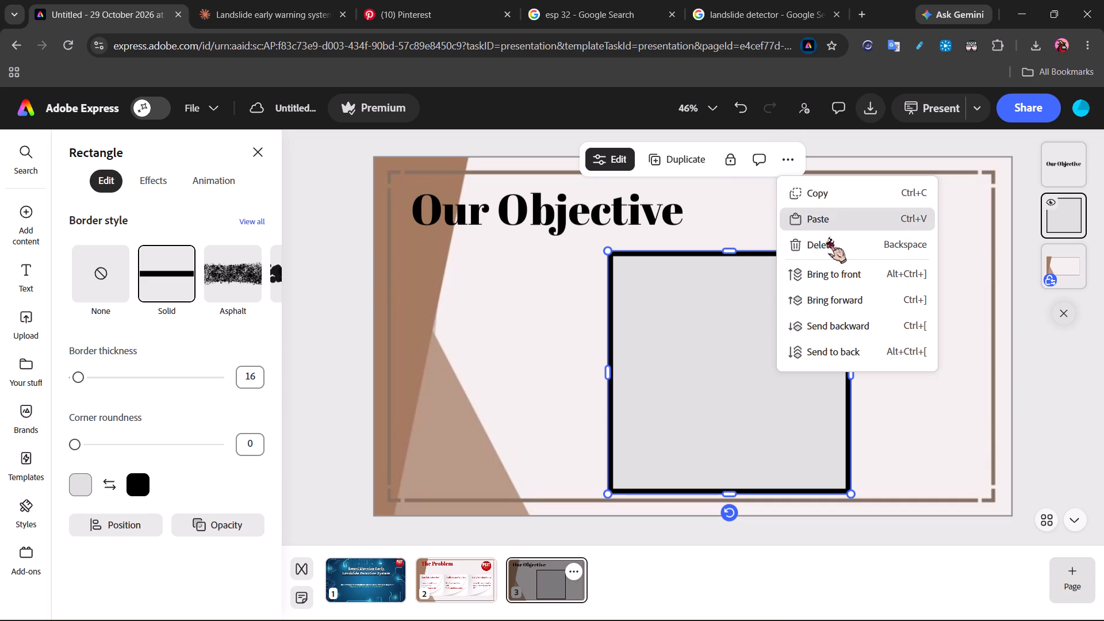
click(828, 237)
Nudge the "Our Objective" title slightly up and to the right within the frame's upper-left area.
drag(597, 204, 604, 199)
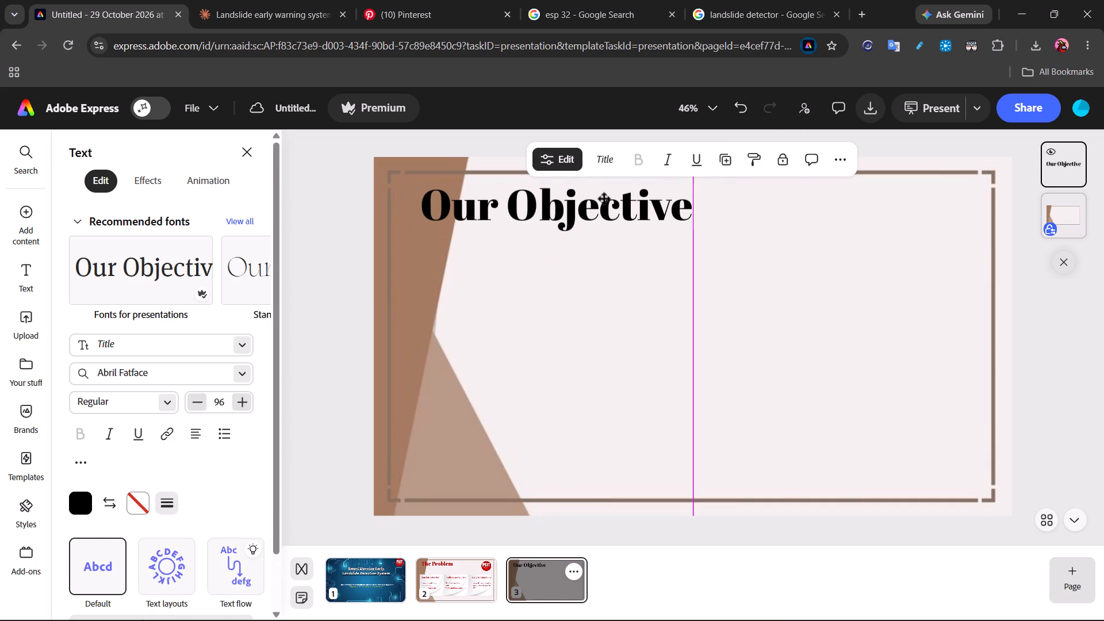
drag(604, 199, 604, 200)
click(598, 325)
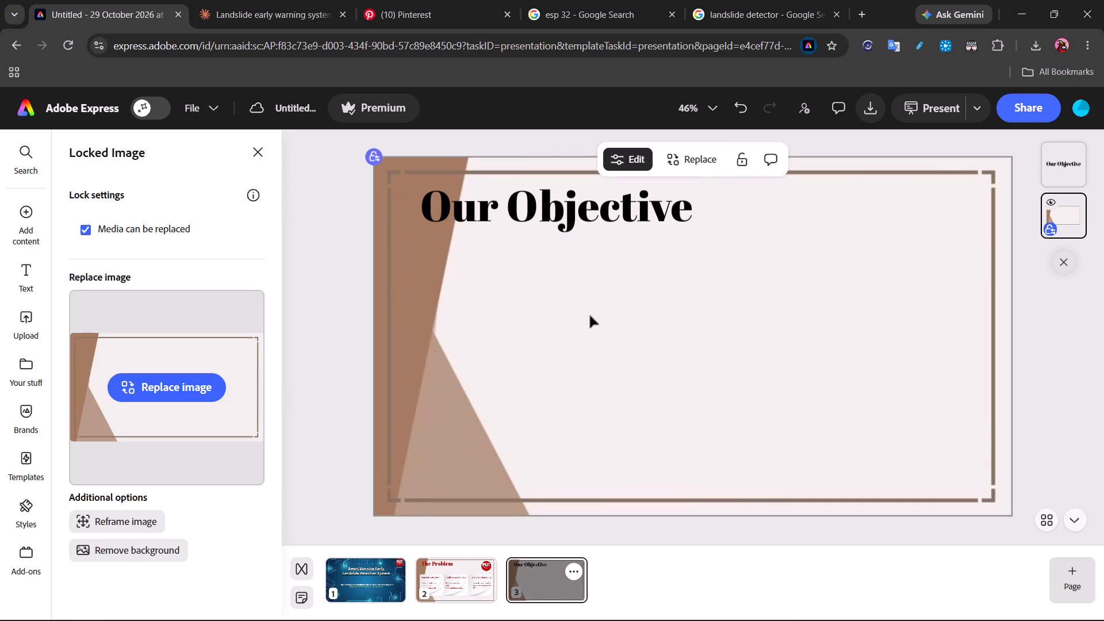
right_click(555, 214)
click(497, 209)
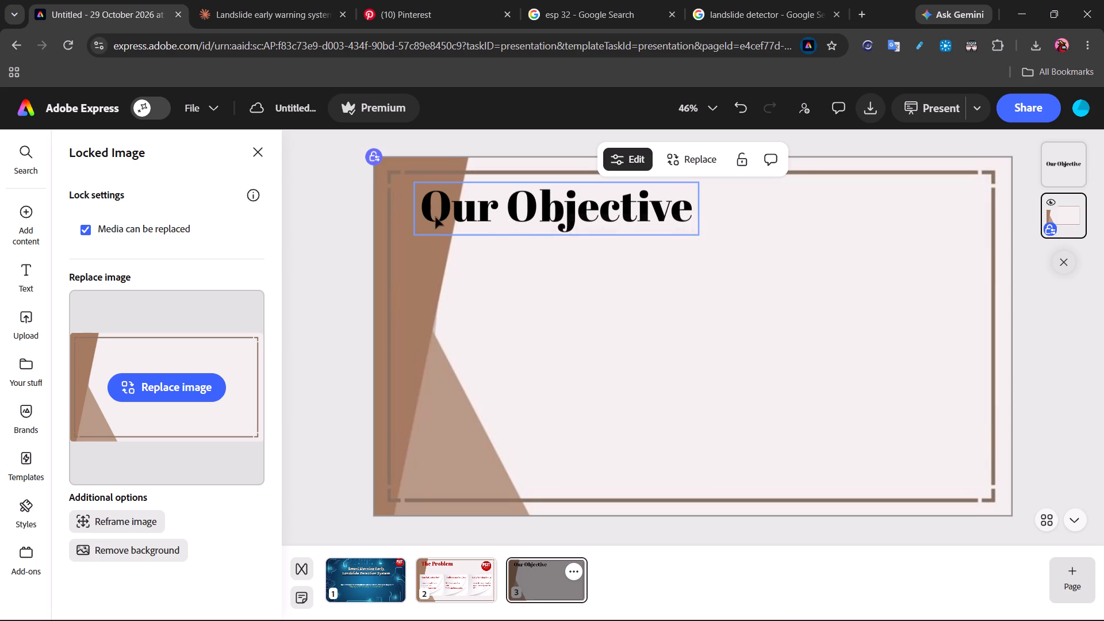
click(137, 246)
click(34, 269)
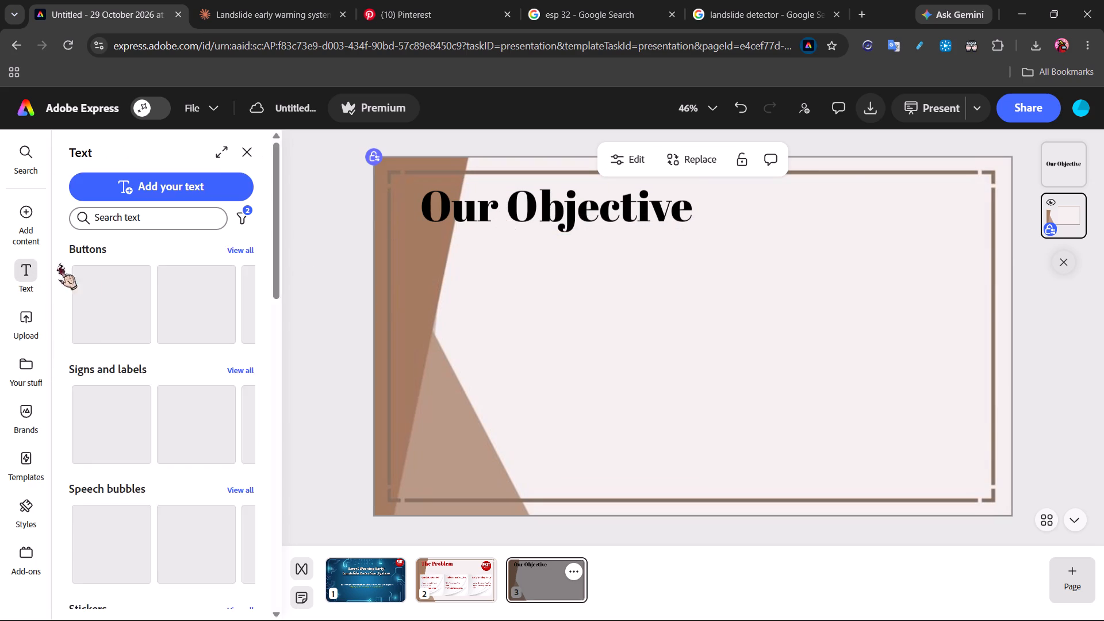
Change the "Our Objective" title's text color to the dark red already in use, #BB0000.
click(580, 218)
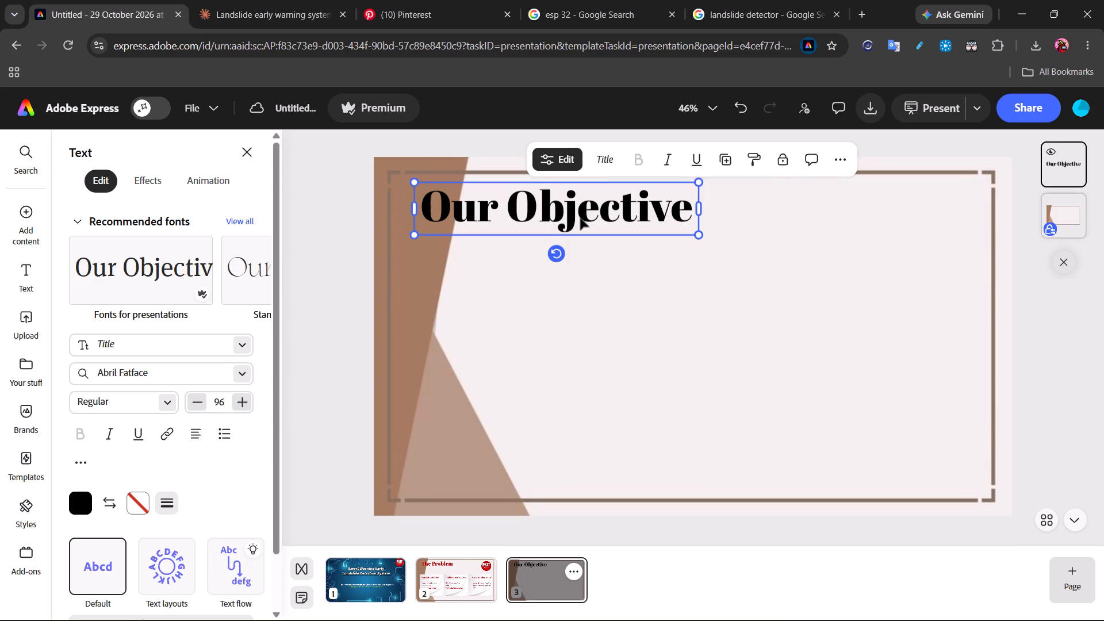
click(86, 496)
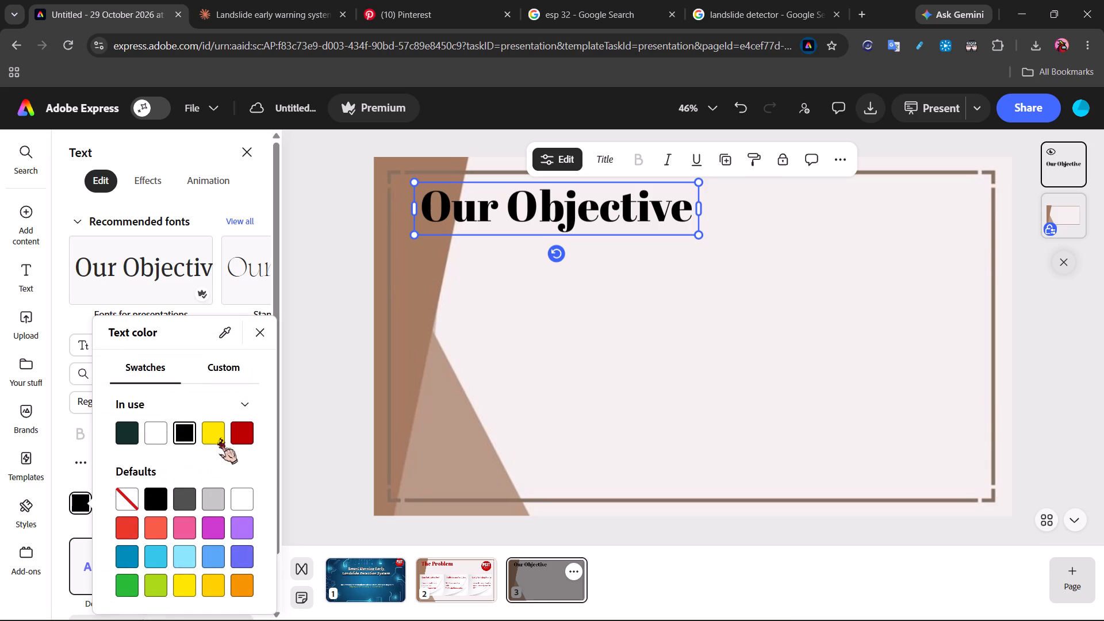
click(225, 432)
click(217, 428)
click(208, 428)
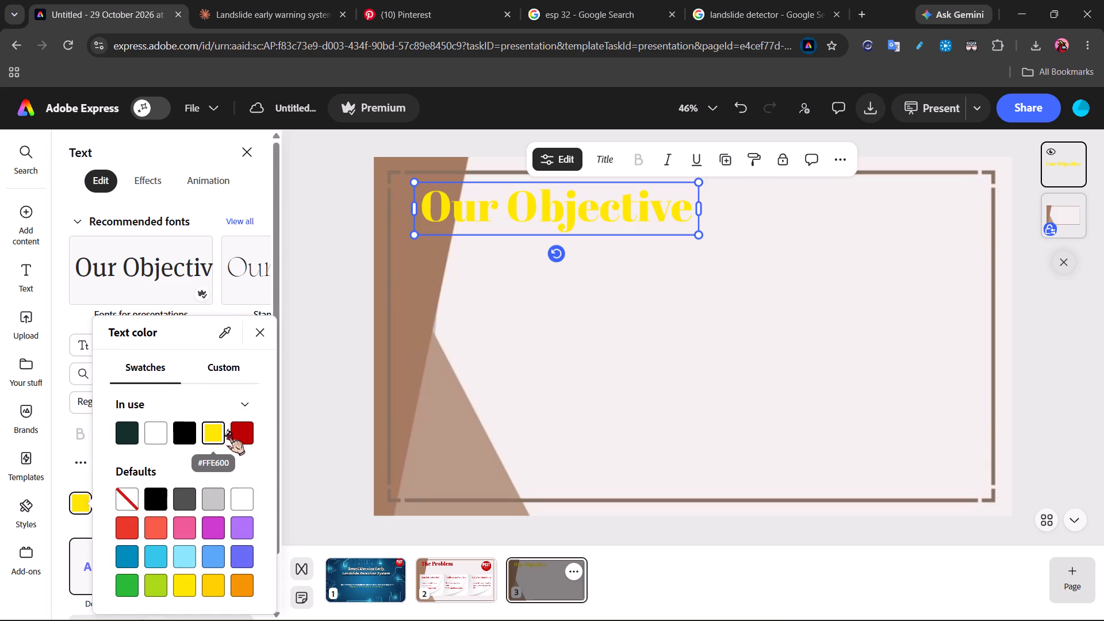
click(227, 430)
click(240, 432)
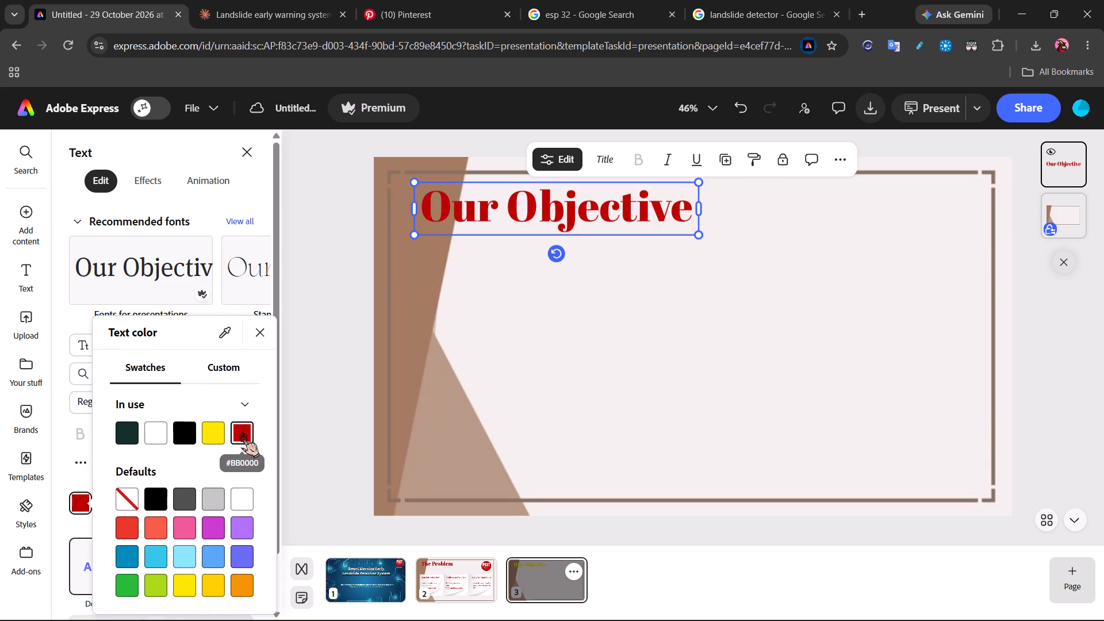
click(541, 366)
click(541, 366)
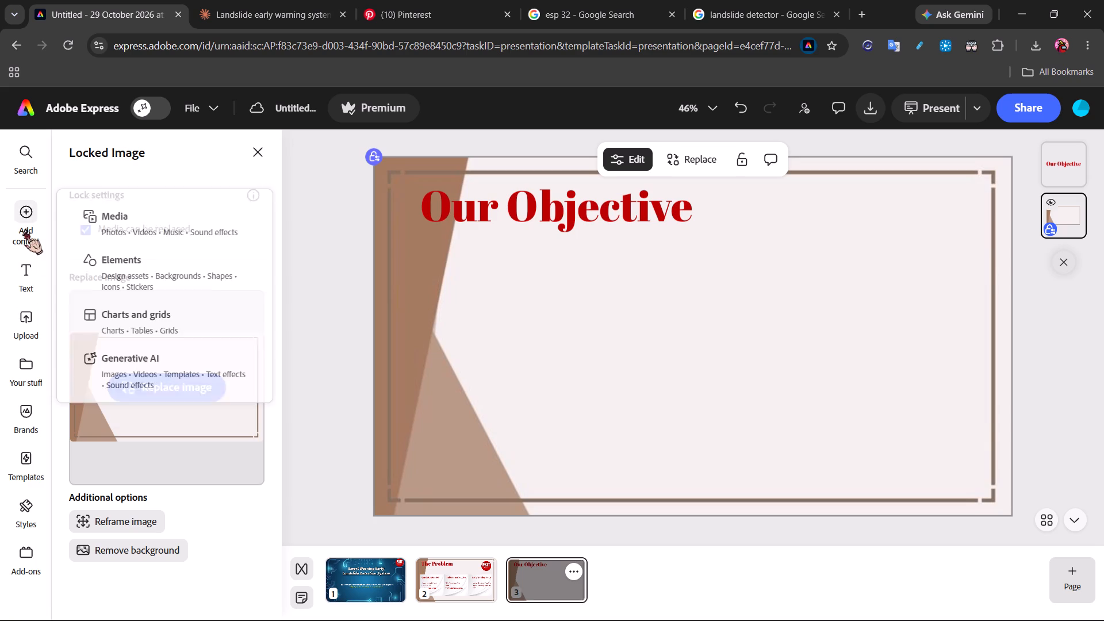
Add a square shape from the elements and enlarge it below the "Our Objective" title on the slide's left half.
click(160, 227)
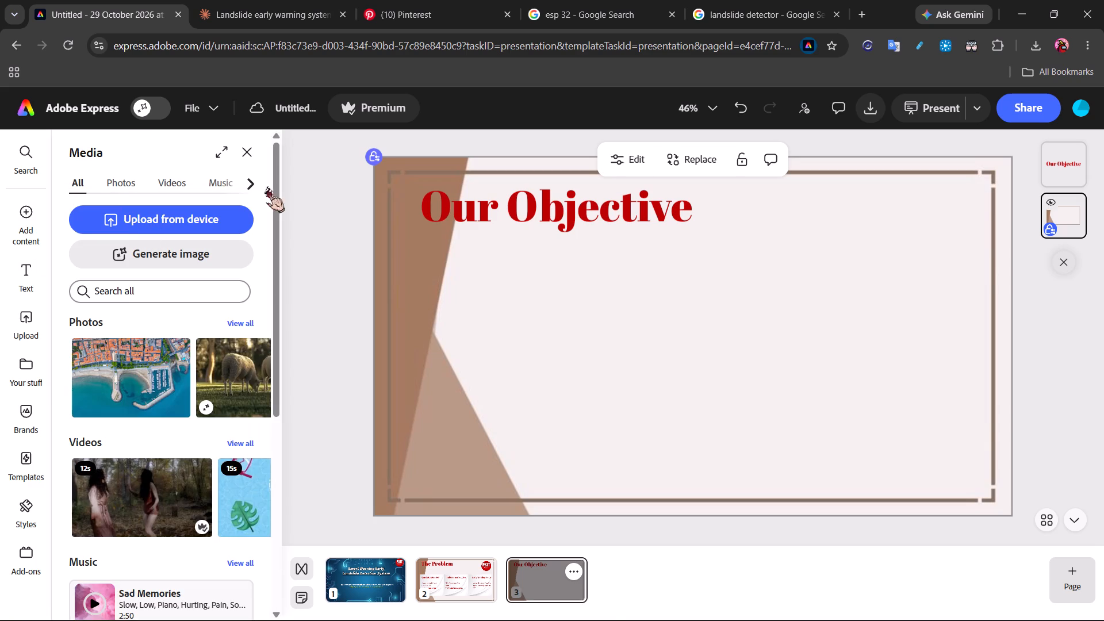
click(251, 145)
click(12, 218)
click(123, 273)
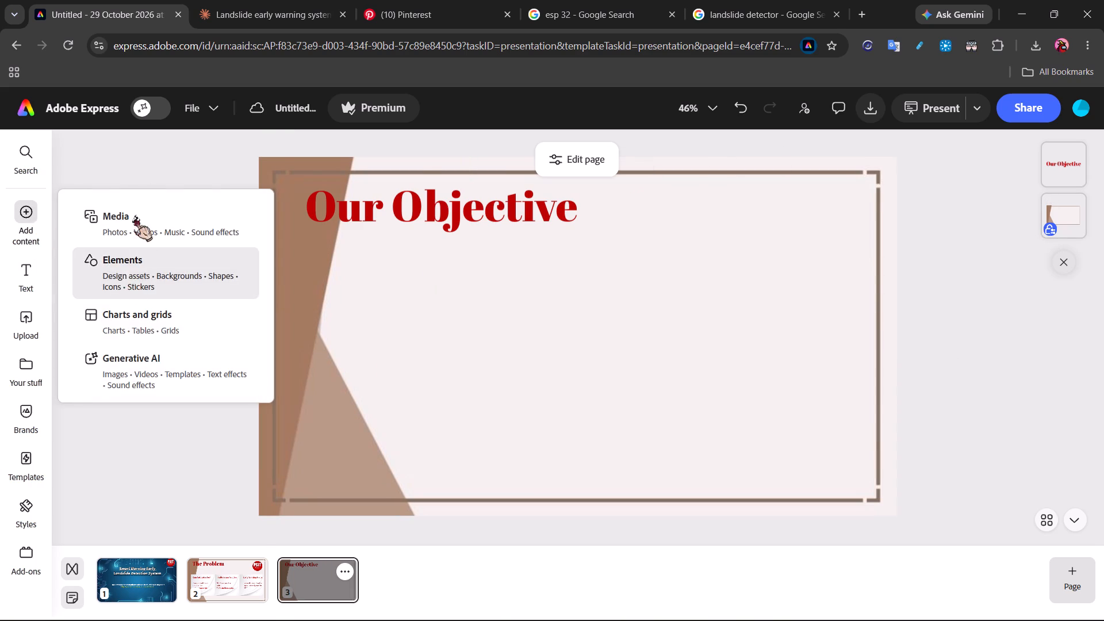
scroll(133, 444, down, 3)
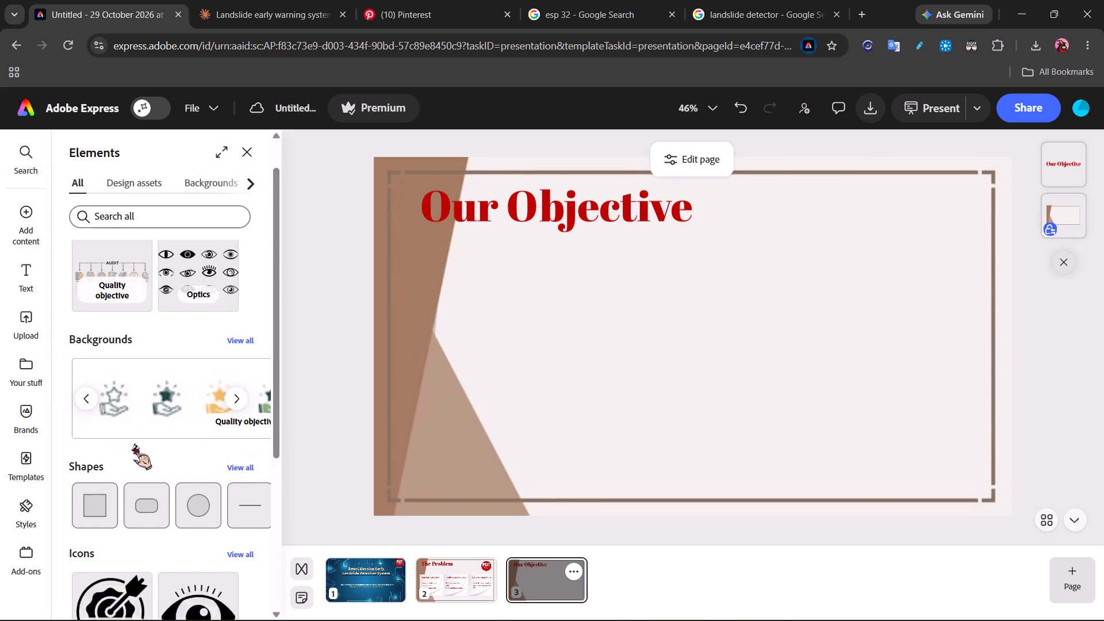
click(104, 328)
drag(697, 337, 521, 305)
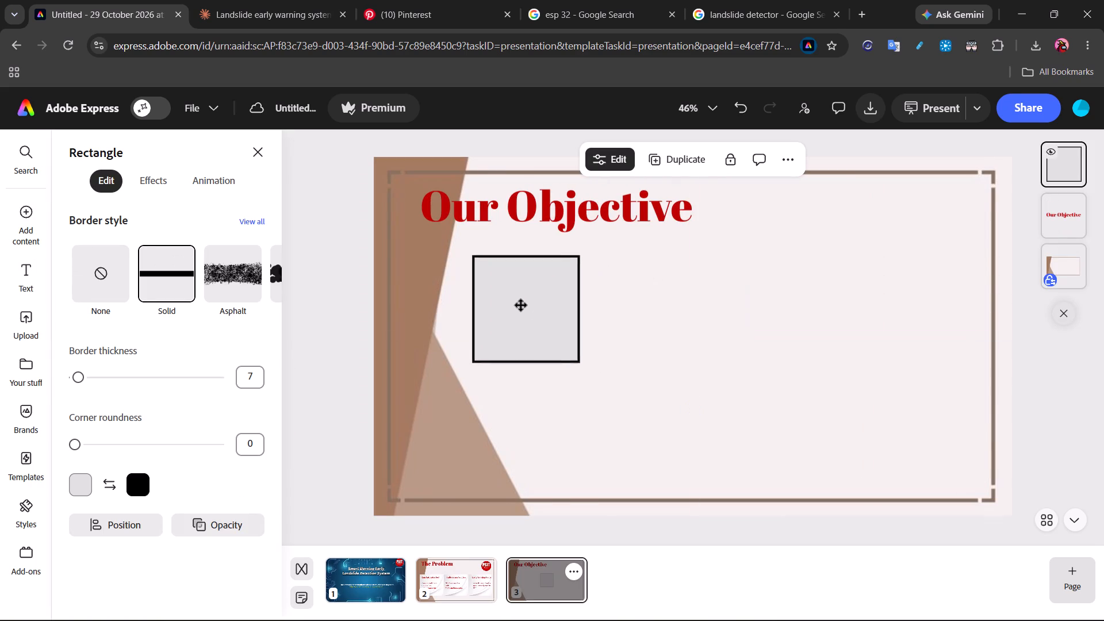
drag(521, 305, 530, 306)
drag(577, 361, 577, 361)
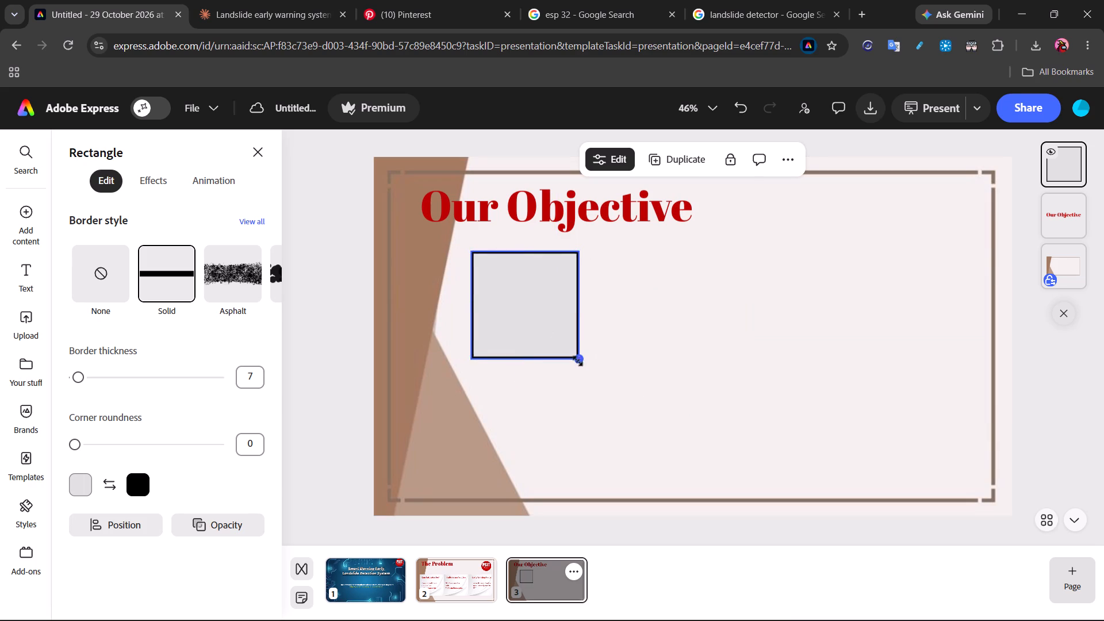
drag(577, 361, 667, 491)
drag(597, 394, 557, 388)
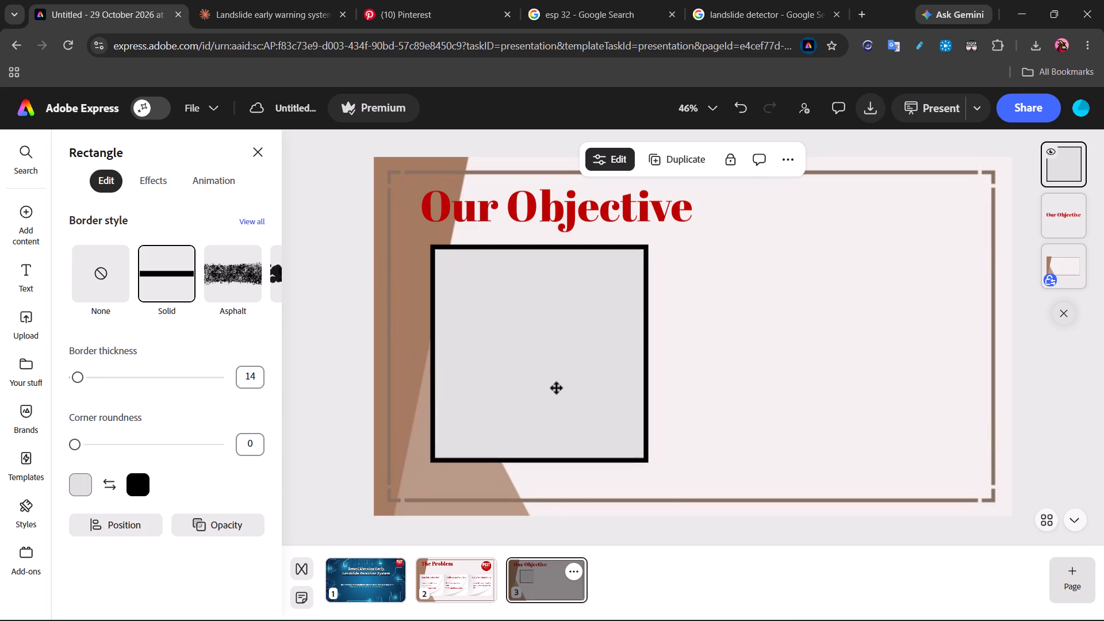
drag(557, 388, 567, 394)
drag(656, 469, 679, 478)
click(637, 424)
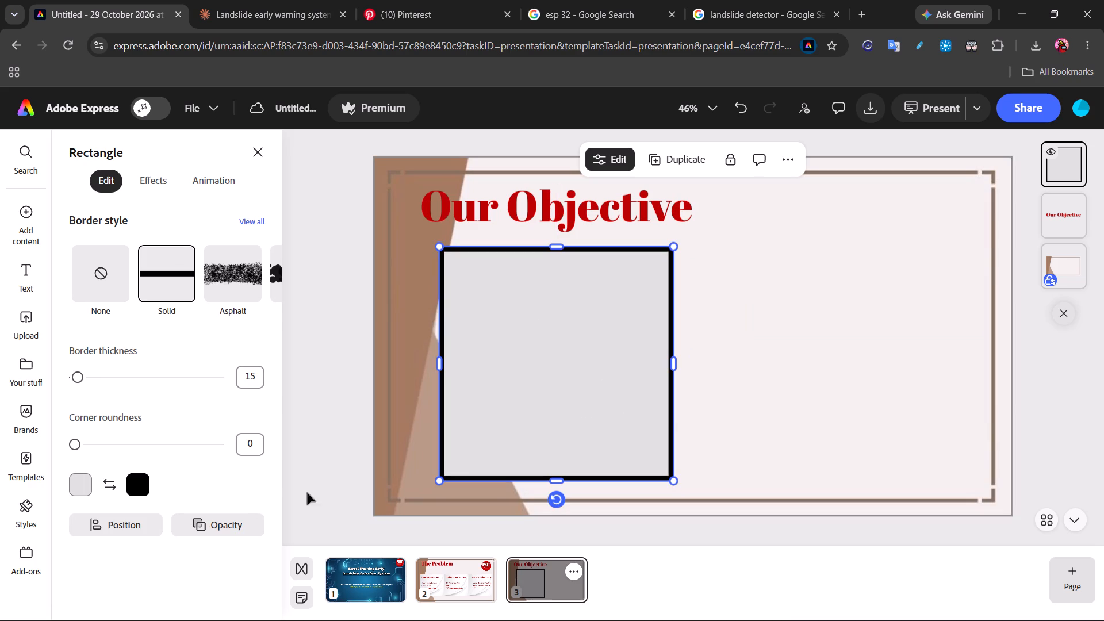
Change the square's border color to white.
click(147, 481)
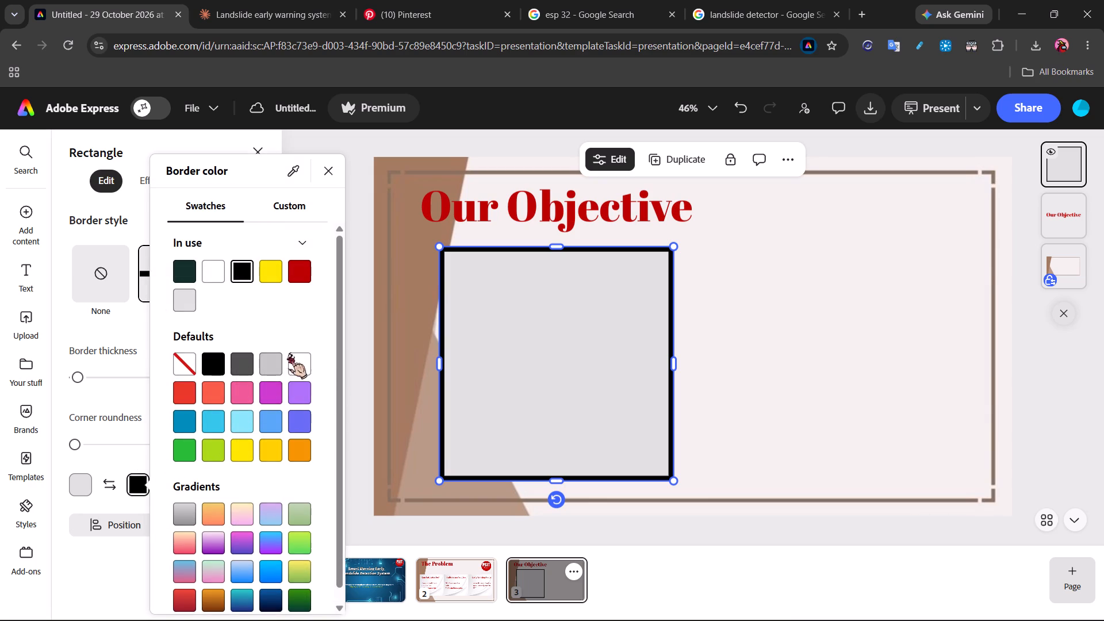
click(287, 352)
click(681, 398)
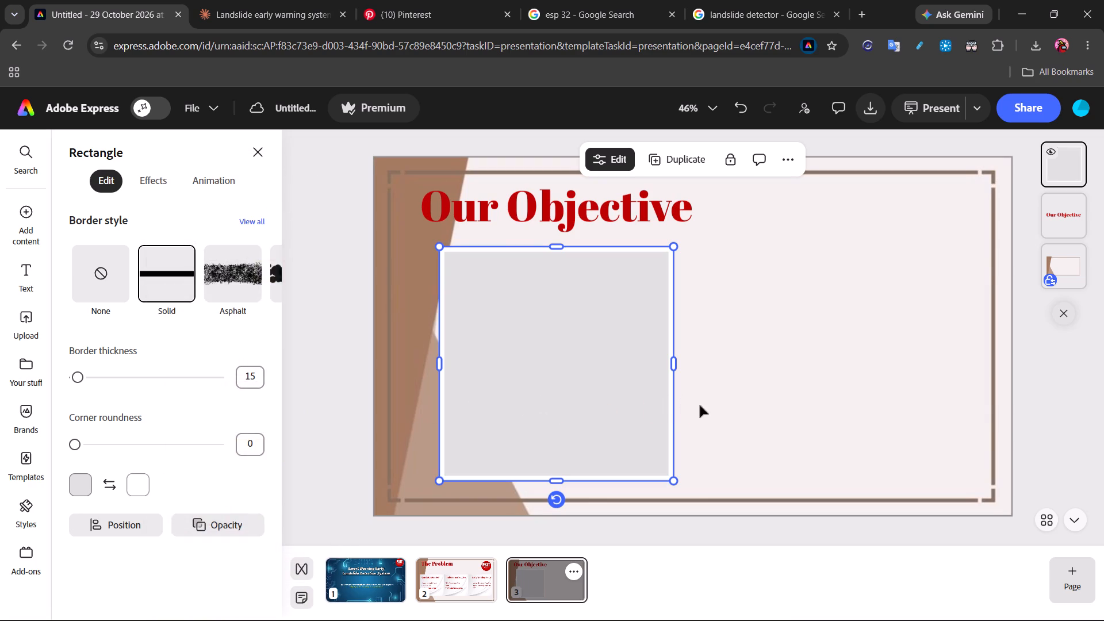
click(700, 405)
Move the square up and left, close under the "Our Objective" title, and enlarge it slightly.
drag(613, 416, 602, 406)
drag(661, 470, 676, 480)
click(591, 432)
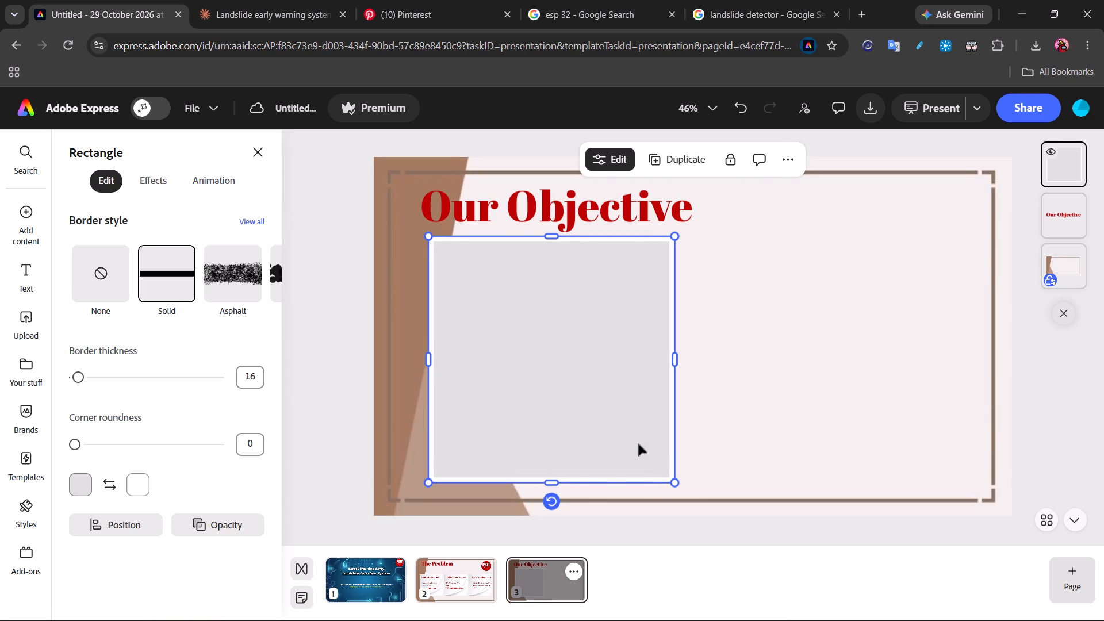
Shrink the square slightly and reposition it below the "Our Objective" title, leaving a gap under the title.
drag(675, 480, 659, 465)
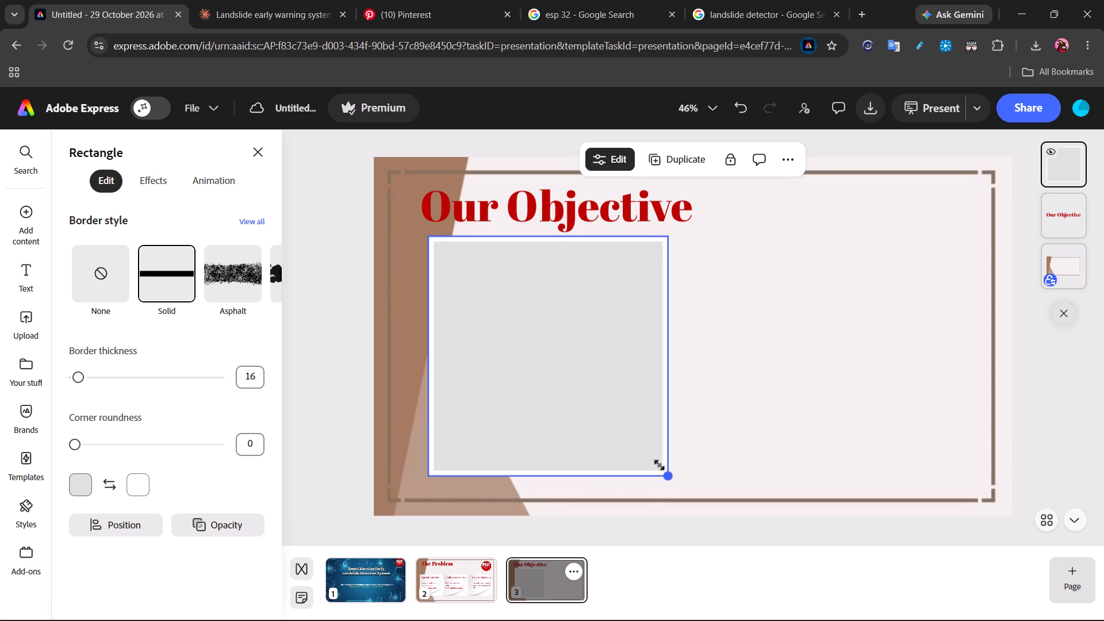
drag(659, 465, 620, 401)
drag(528, 342, 554, 358)
drag(630, 430, 673, 467)
drag(614, 425, 598, 426)
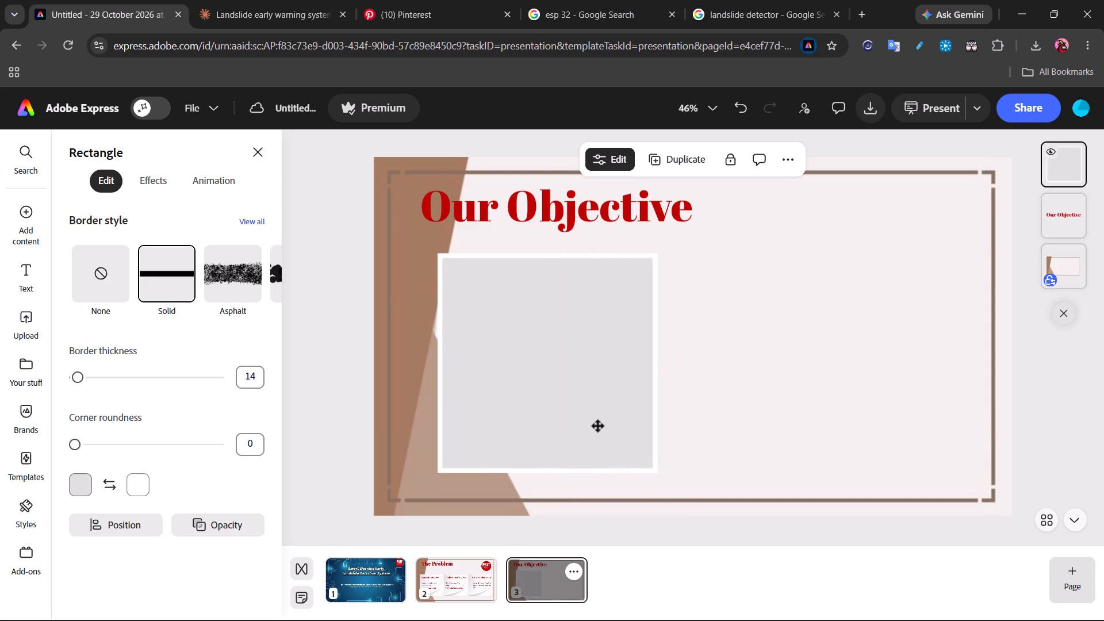
drag(598, 426, 582, 425)
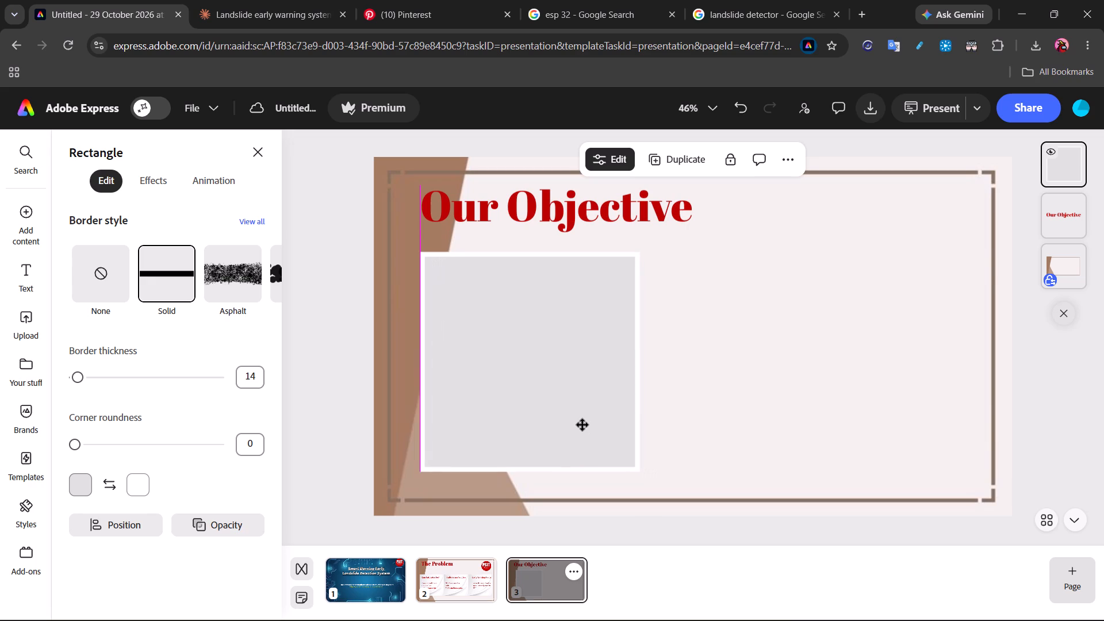
drag(582, 425, 582, 432)
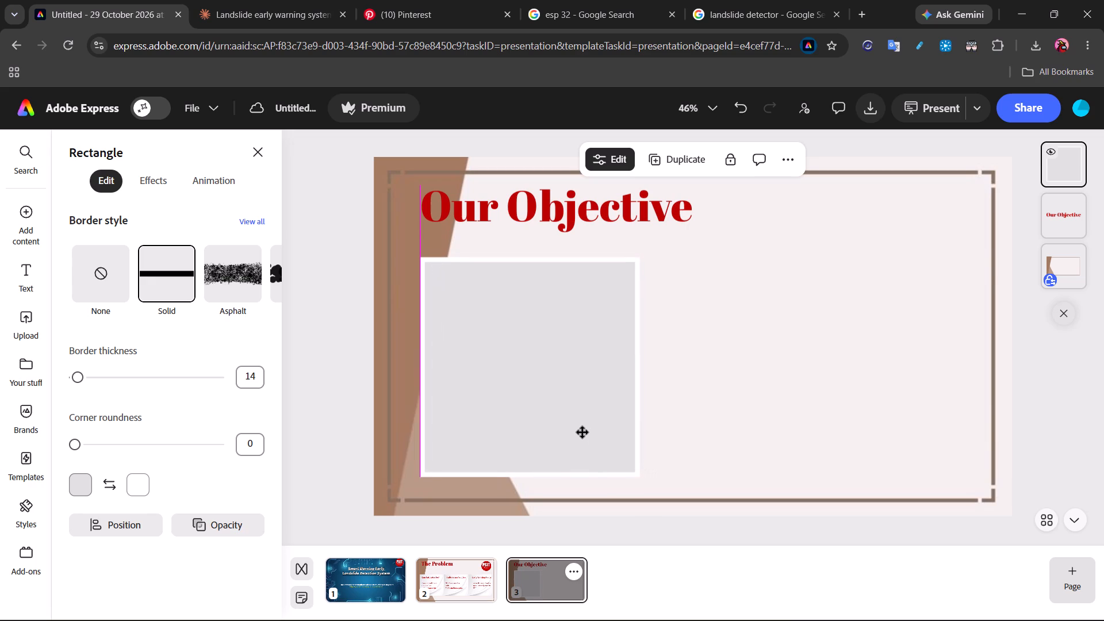
drag(582, 432, 587, 433)
click(734, 398)
drag(527, 344, 546, 344)
click(785, 321)
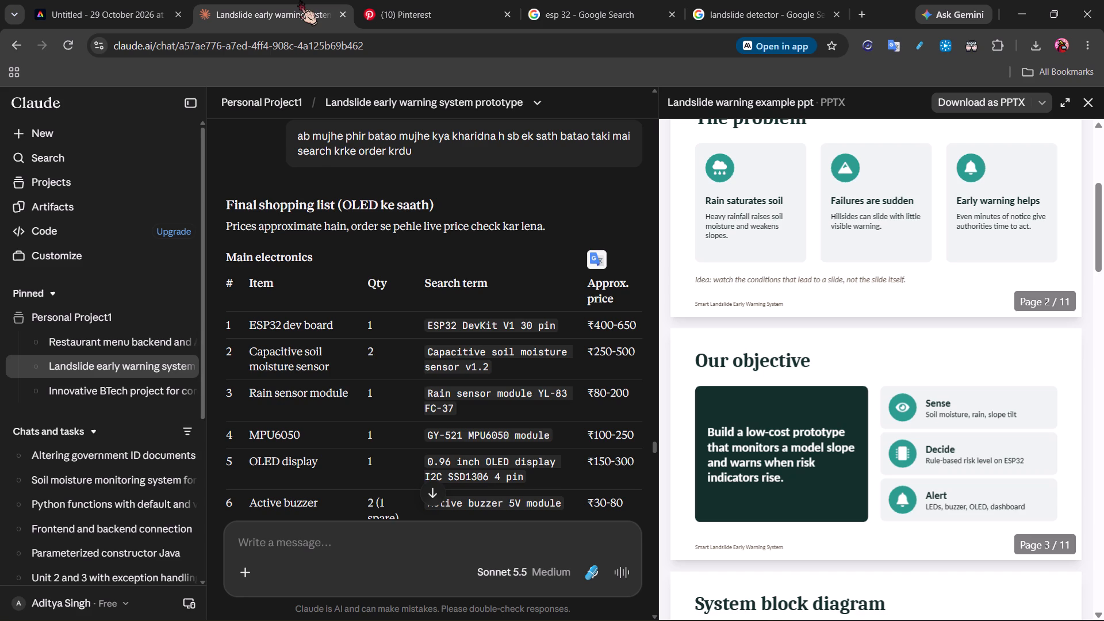
click(66, 0)
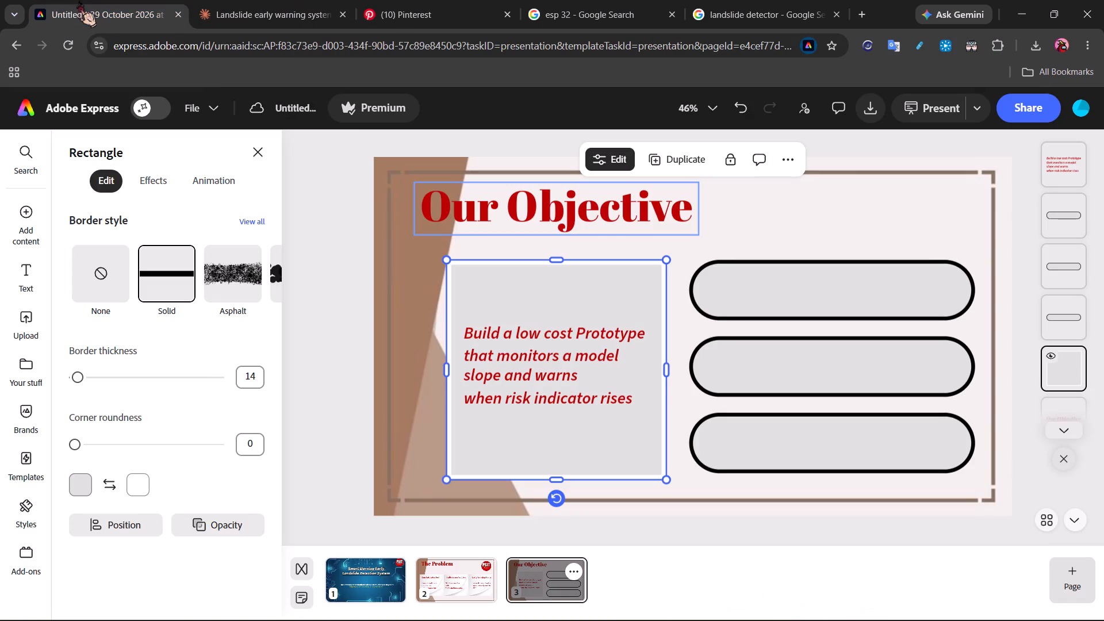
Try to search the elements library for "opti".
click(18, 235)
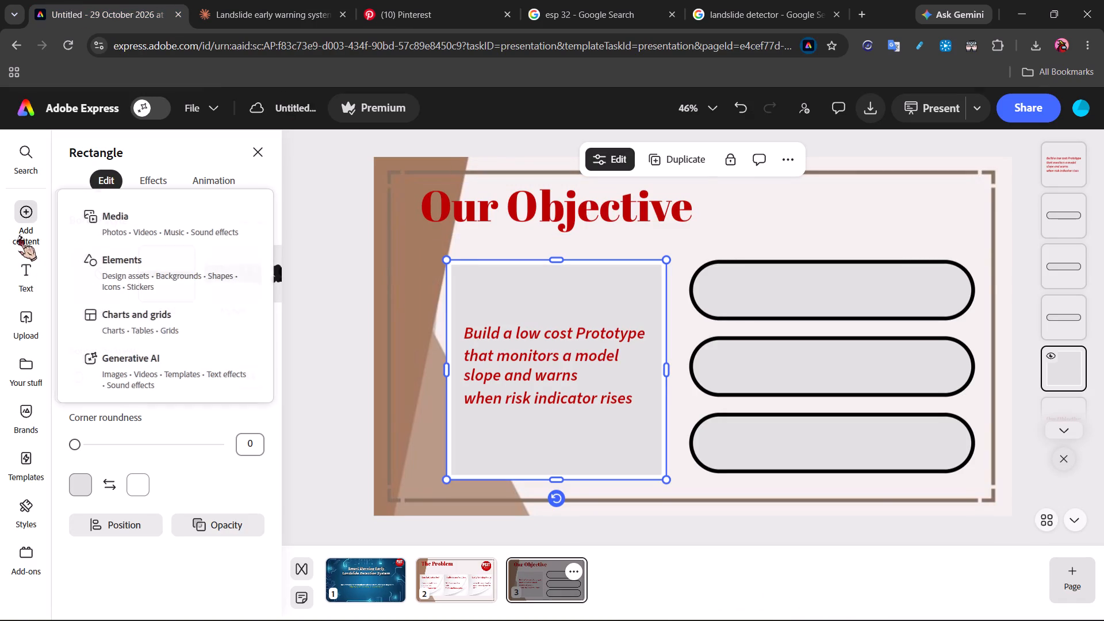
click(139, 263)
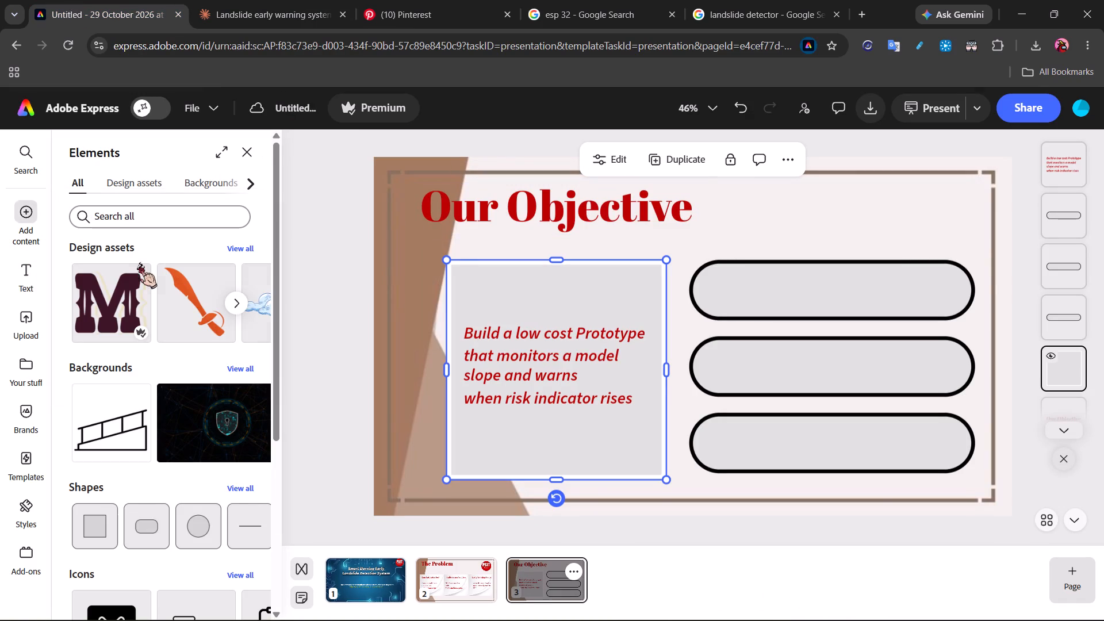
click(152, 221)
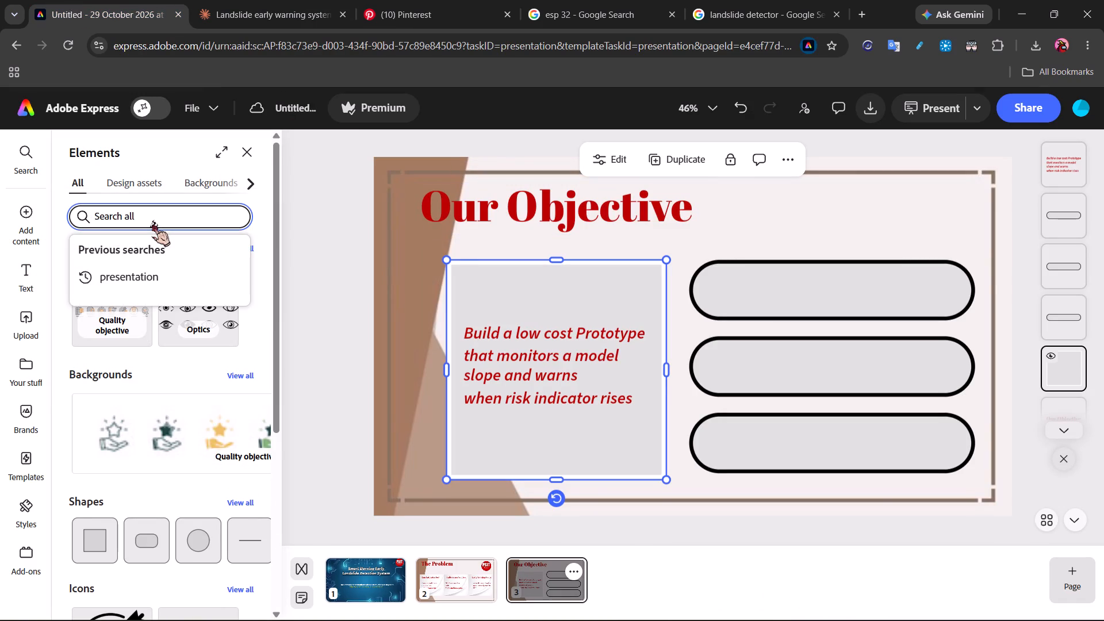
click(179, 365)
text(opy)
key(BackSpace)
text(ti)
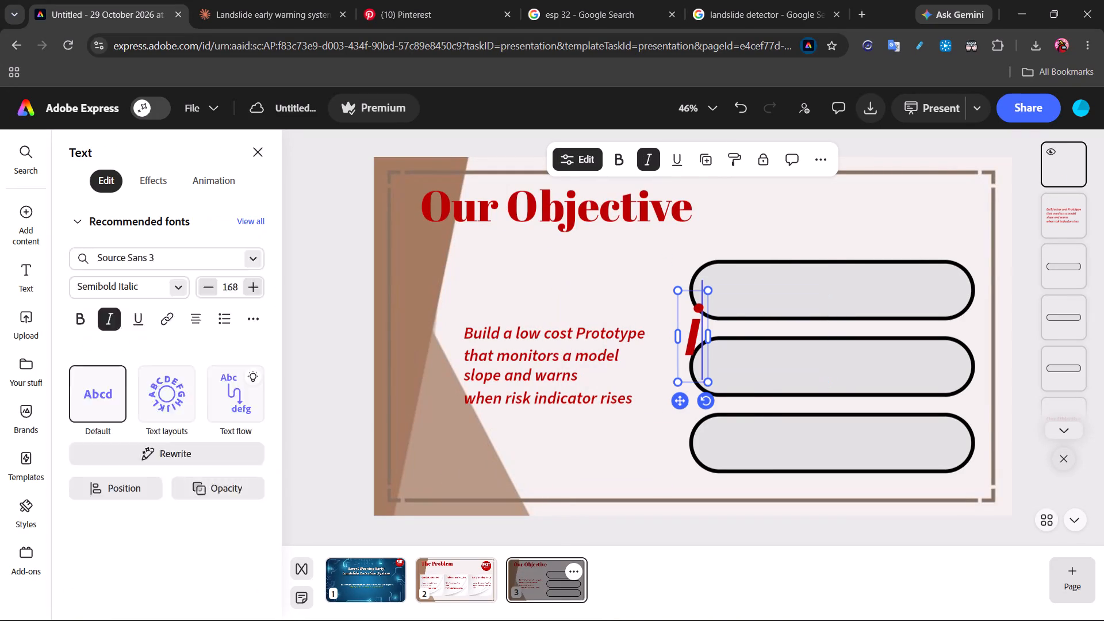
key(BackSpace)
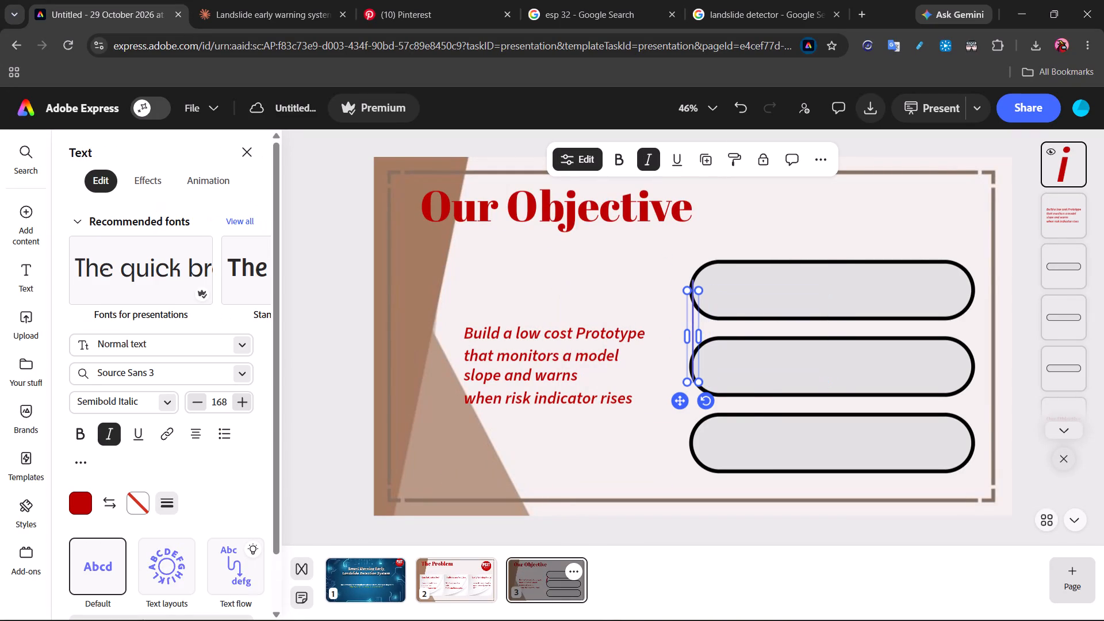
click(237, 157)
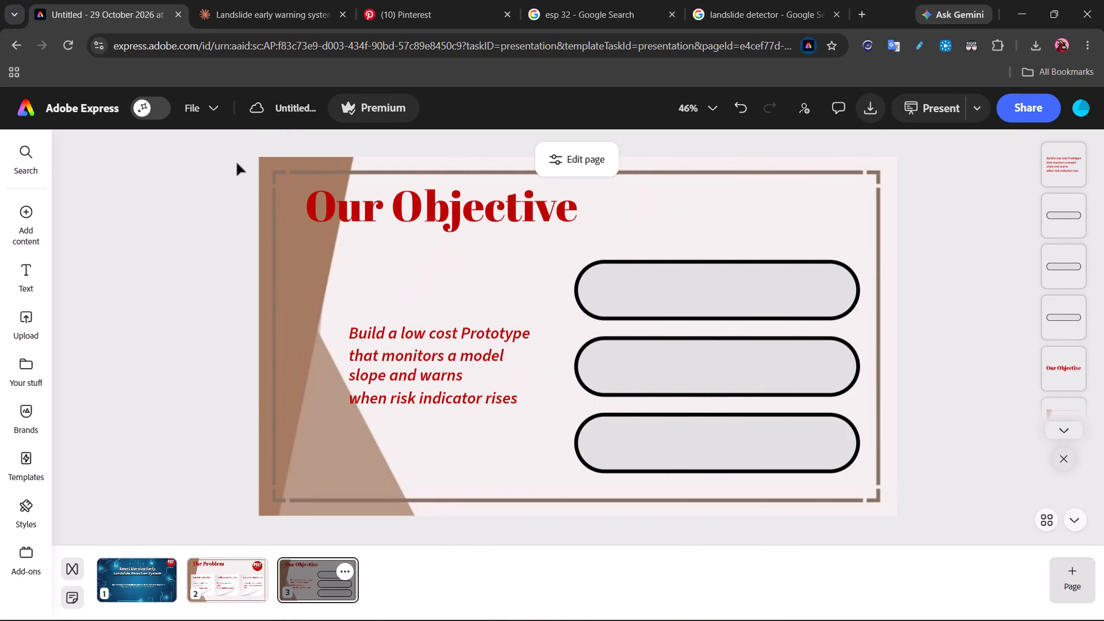
Search the elements library for "optics".
click(36, 223)
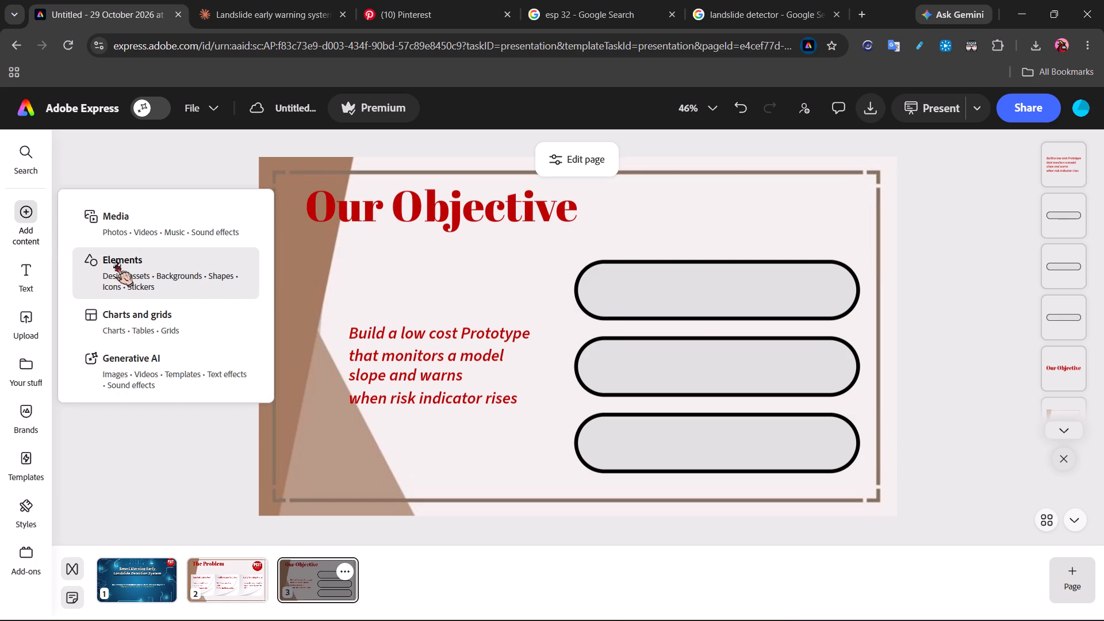
click(115, 261)
click(214, 220)
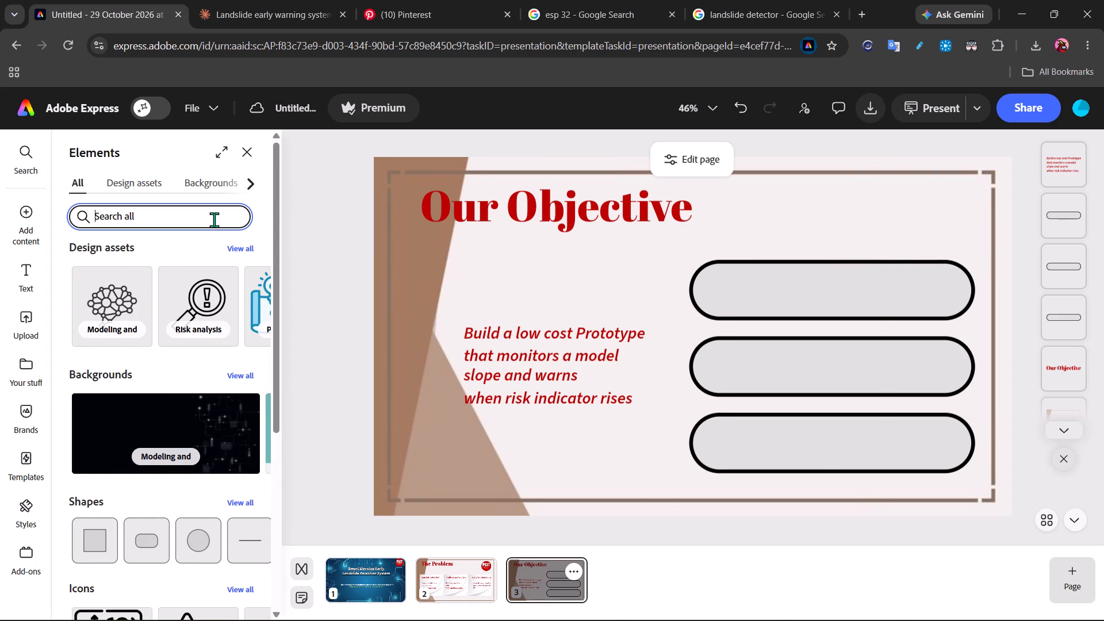
text(op)
text(tic)
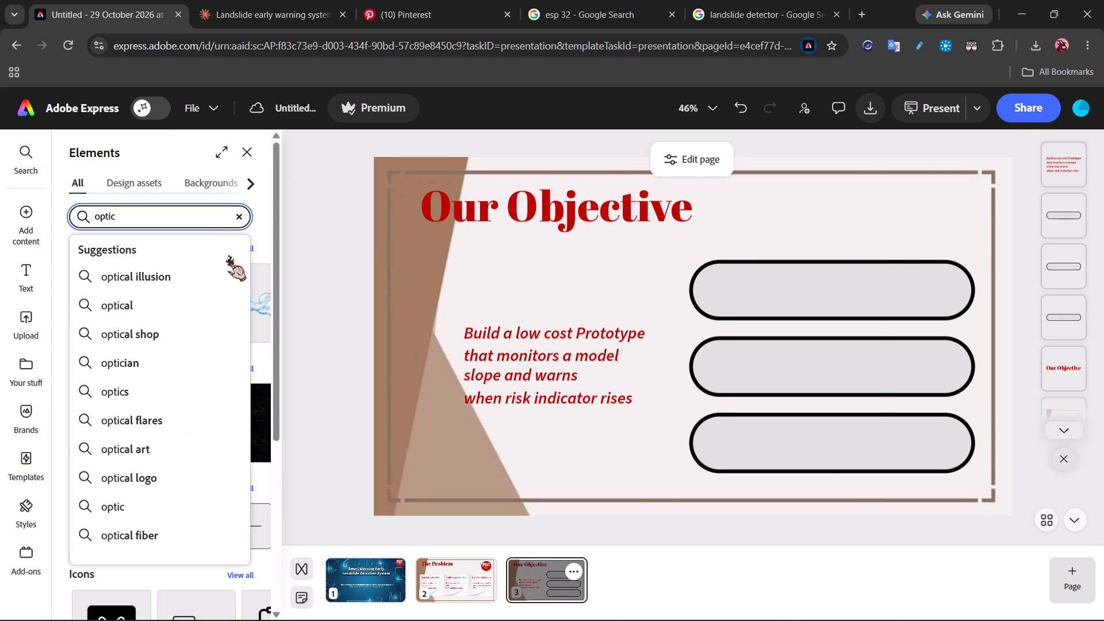
text(cs)
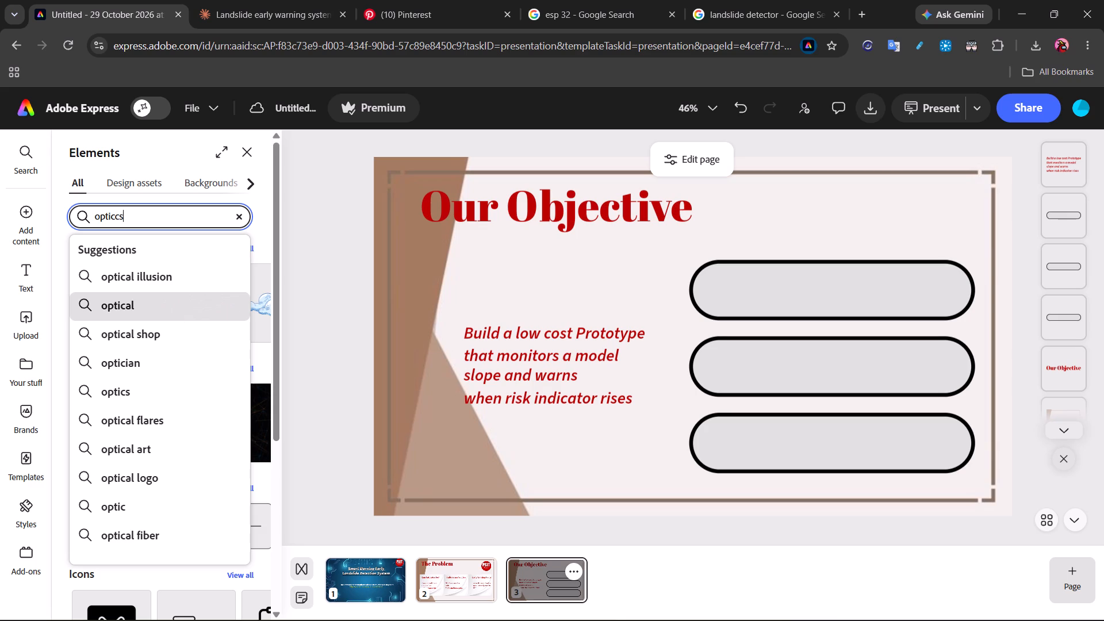
key(BackSpace)
key(BackSpace)
key(s)
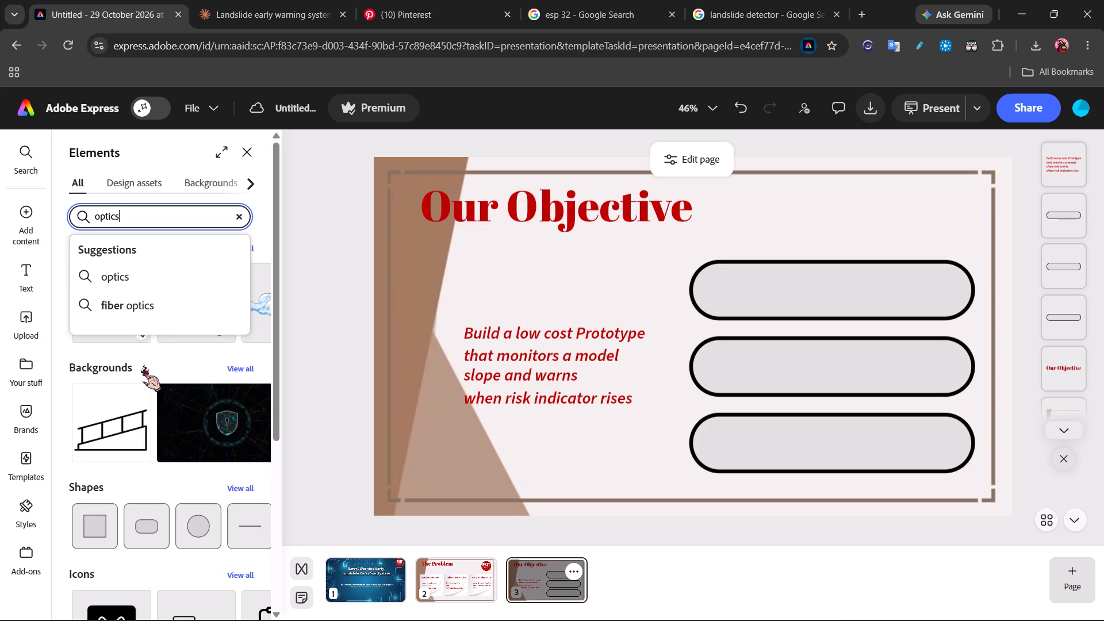
click(142, 281)
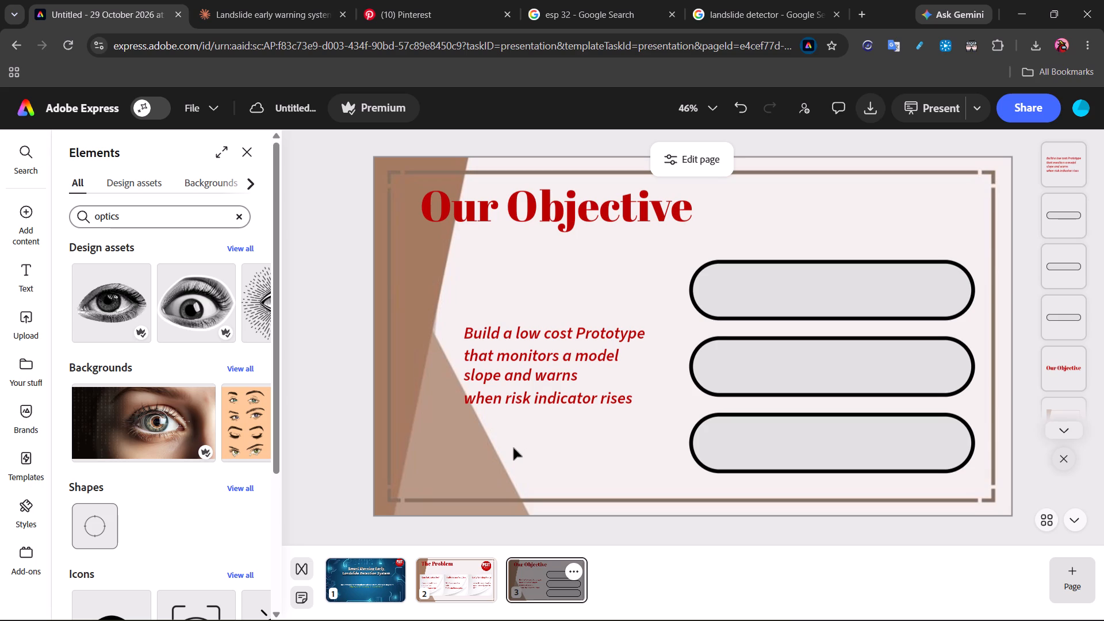
Undo the recent slide edits far enough back to restore the deleted grey square behind the objective text.
key(ctrl+z)
key(ctrl+z)
key(ctrl+z)
key(ctrl+z)
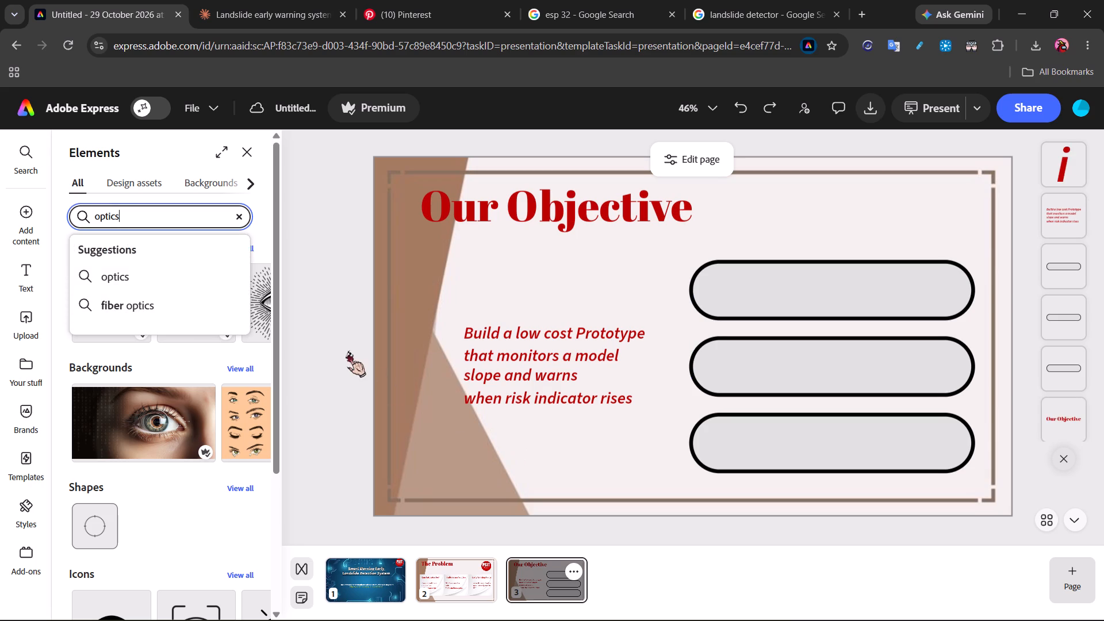
click(347, 351)
click(559, 393)
key(ctrl+z)
key(ctrl+z)
key(ctrl+z)
key(ctrl+z)
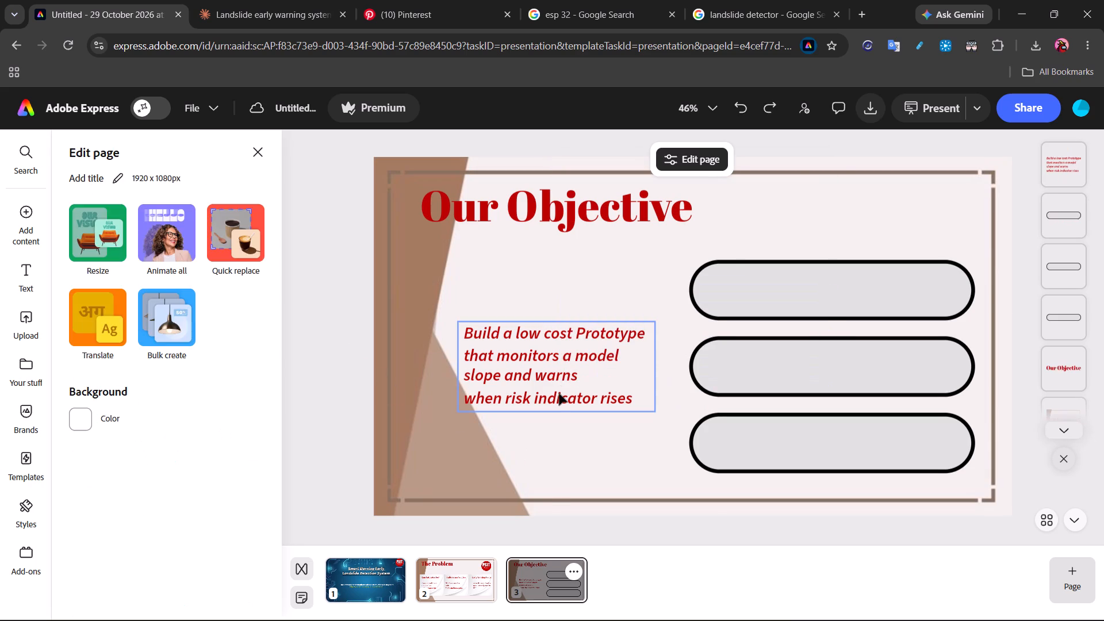
key(ctrl+z)
click(338, 389)
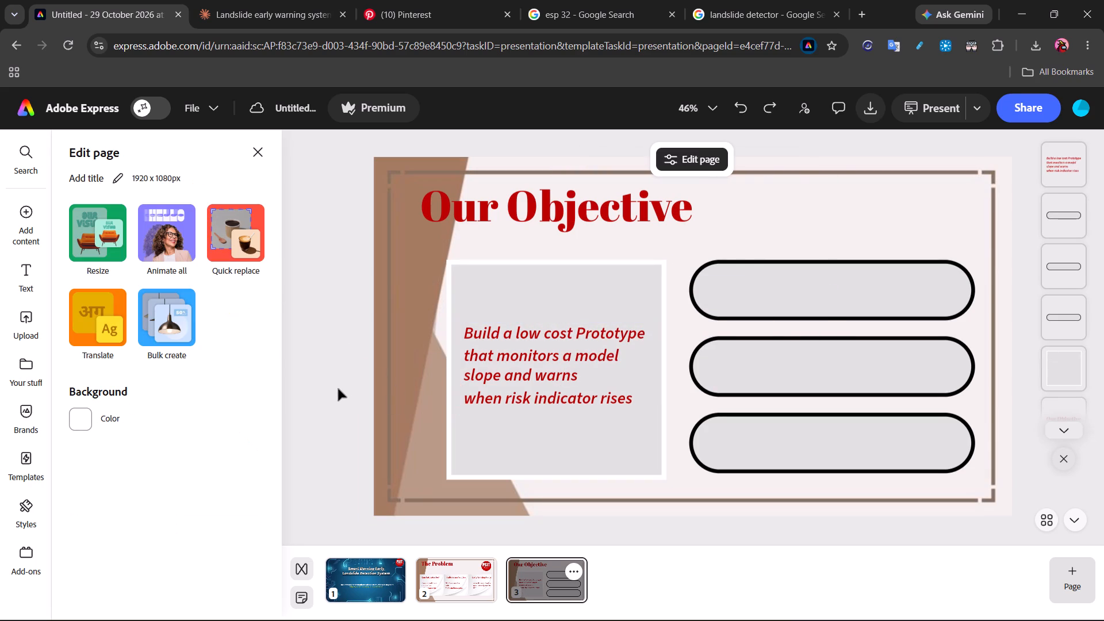